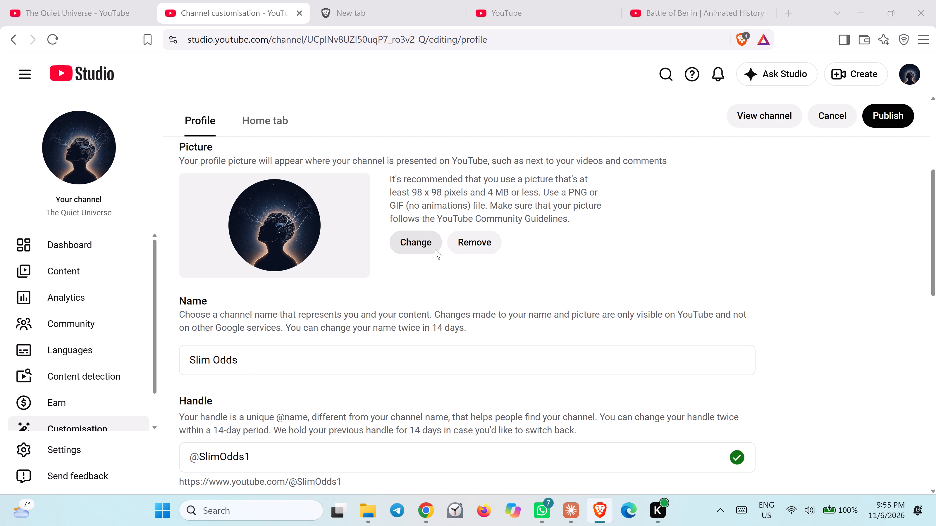
{"action": "left_click", "coordinate": [77, 37]}
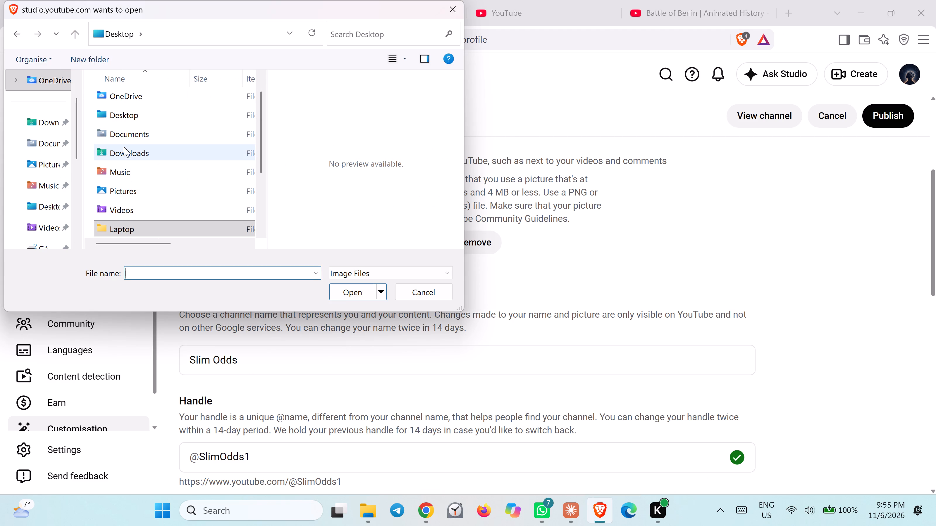
{"action": "double_click", "coordinate": [124, 149]}
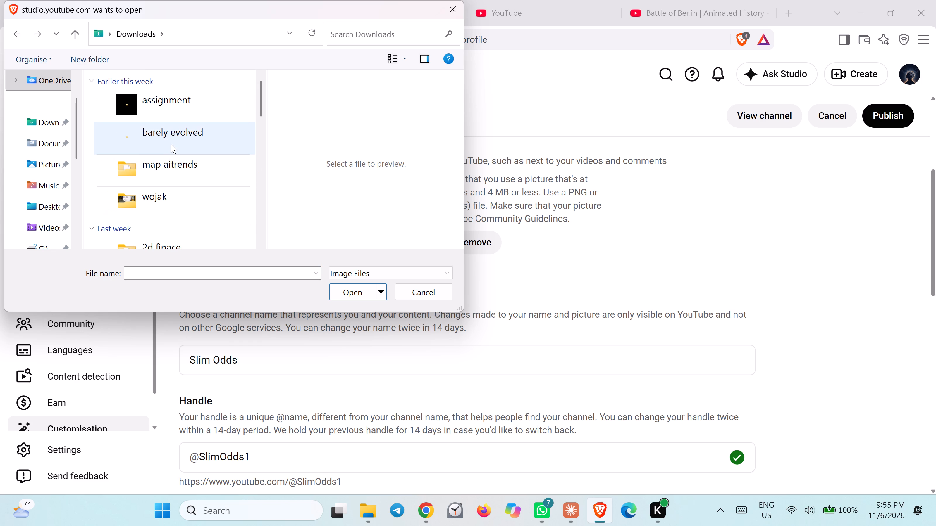
{"action": "double_click", "coordinate": [171, 143]}
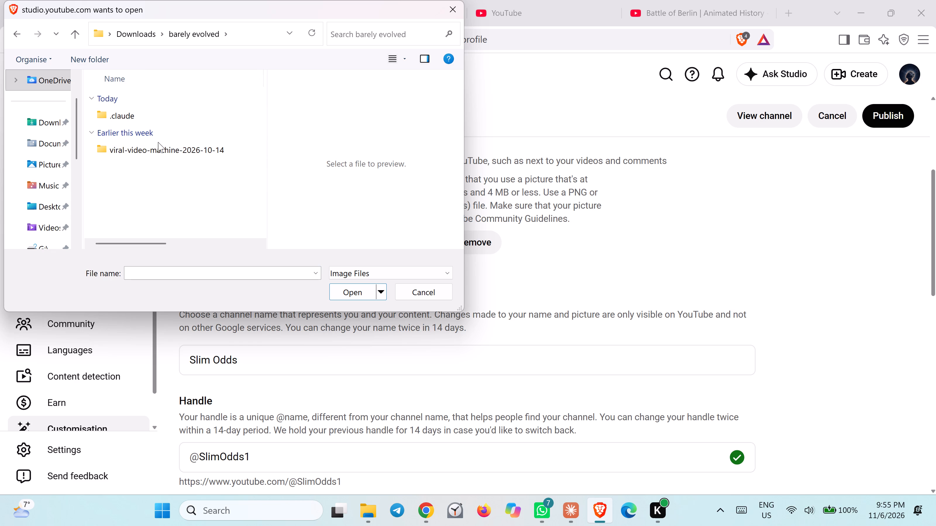
{"action": "double_click", "coordinate": [160, 146]}
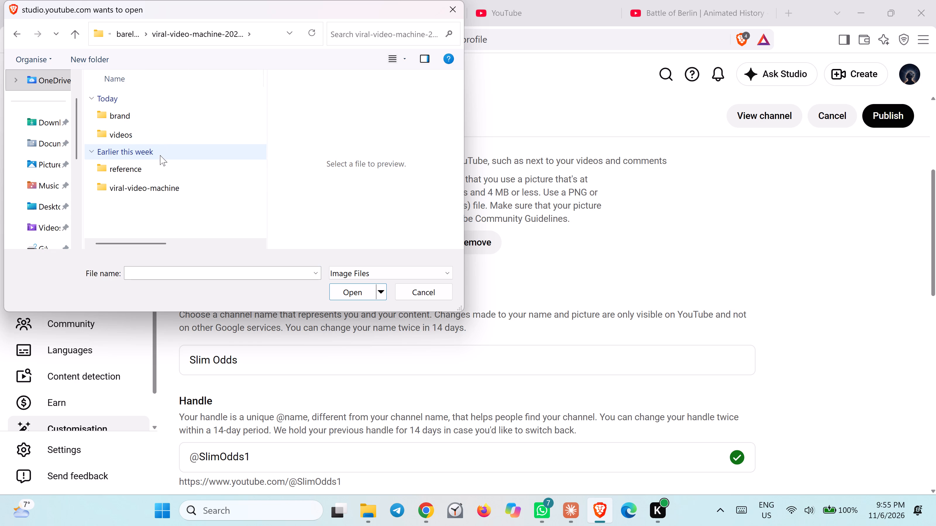
{"action": "double_click", "coordinate": [131, 115]}
{"action": "double_click", "coordinate": [143, 121]}
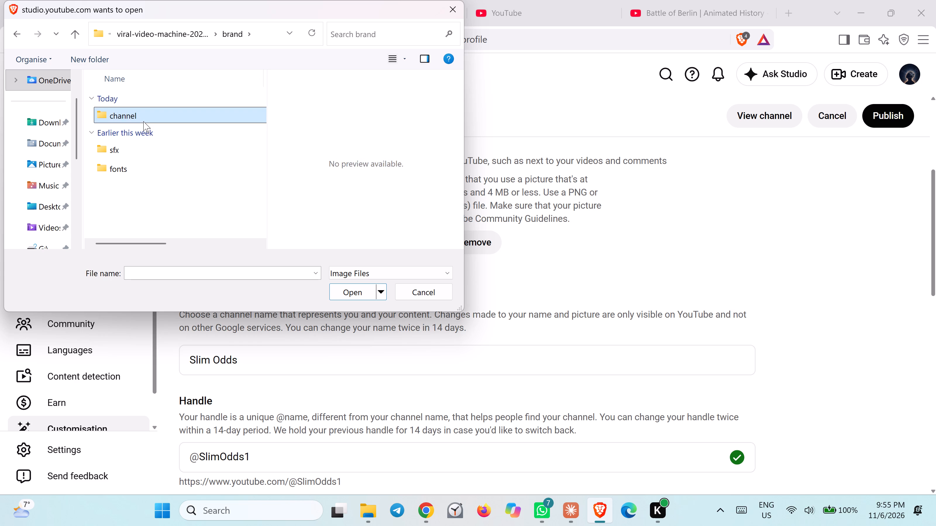
Preview the brand images, choose slim-odds-profile as the channel picture and accept its default crop.
{"action": "left_click", "coordinate": [157, 135]}
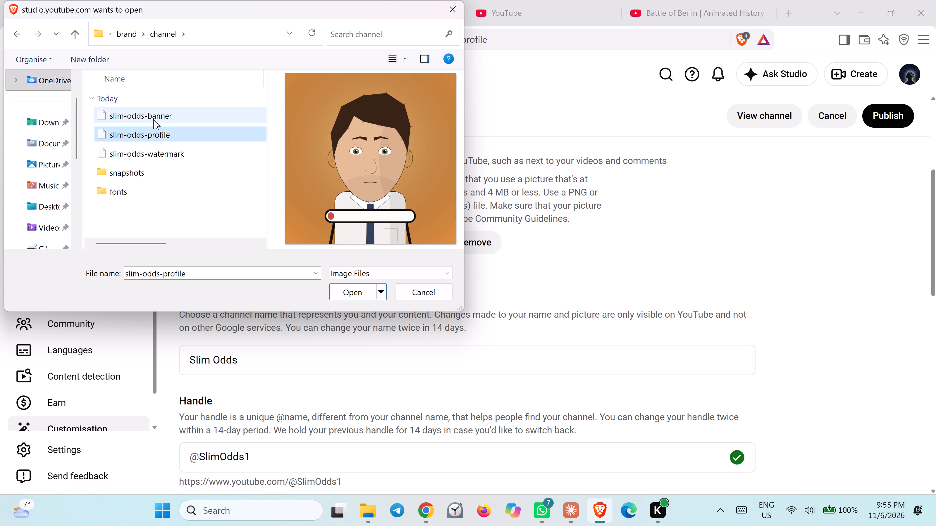
{"action": "left_click", "coordinate": [153, 119]}
{"action": "left_click", "coordinate": [154, 136]}
{"action": "left_click", "coordinate": [159, 150]}
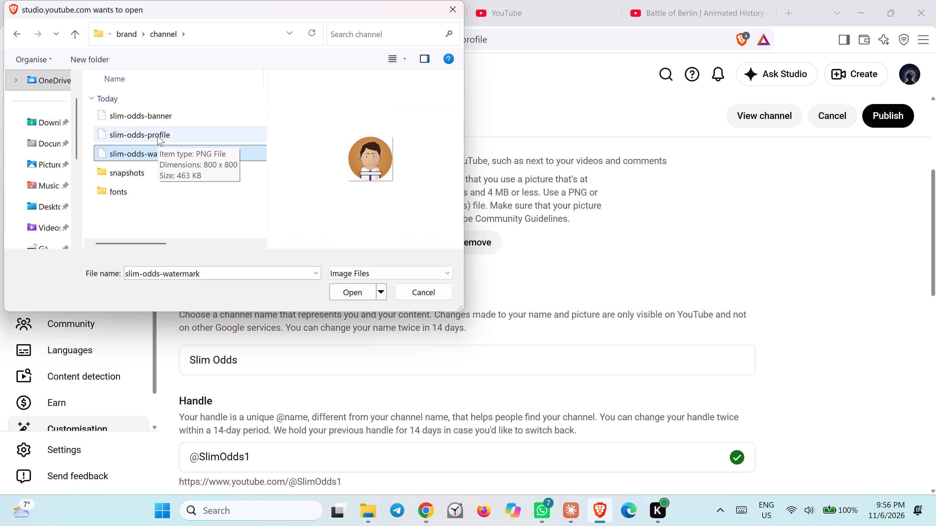
{"action": "left_click", "coordinate": [157, 136]}
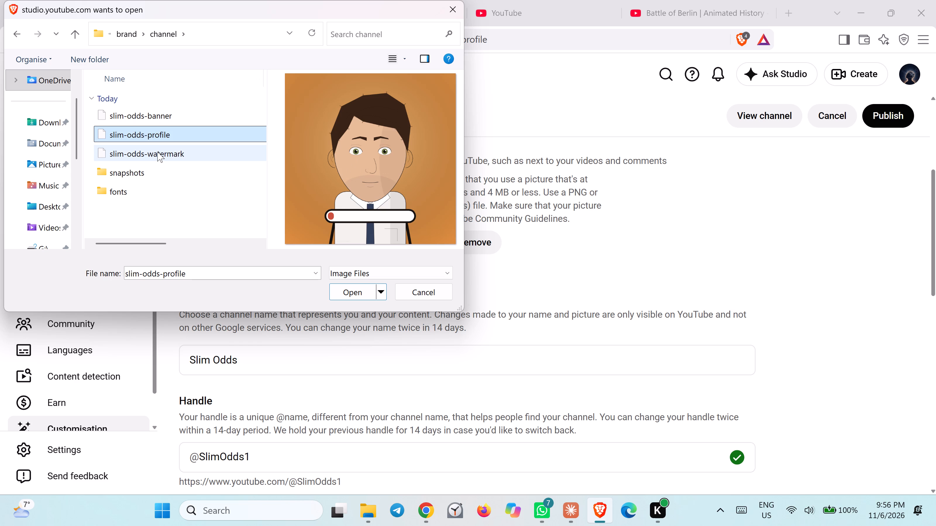
{"action": "left_click", "coordinate": [163, 151]}
{"action": "left_click", "coordinate": [166, 139]}
{"action": "left_click", "coordinate": [363, 293]}
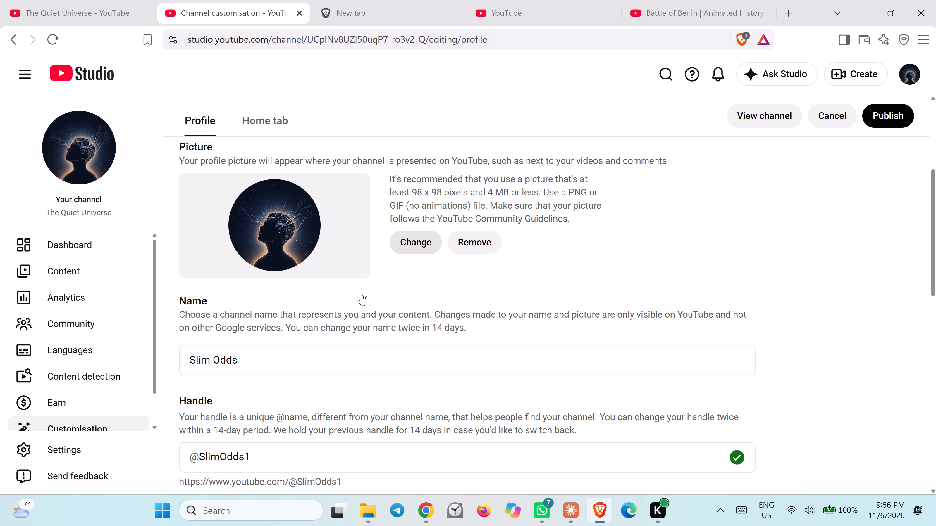
{"action": "scroll", "coordinate": [498, 344], "scroll_direction": "down", "scroll_amount": 2}
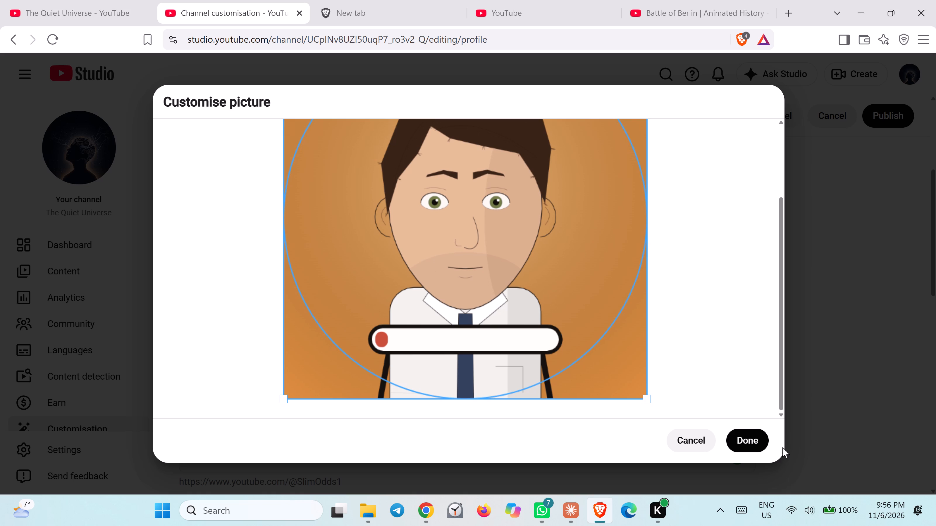
{"action": "left_click", "coordinate": [758, 441]}
Set slim-odds-banner from the brand's channel folder as the channel banner, accepting the full-image crop.
{"action": "scroll", "coordinate": [347, 282], "scroll_direction": "up", "scroll_amount": 1}
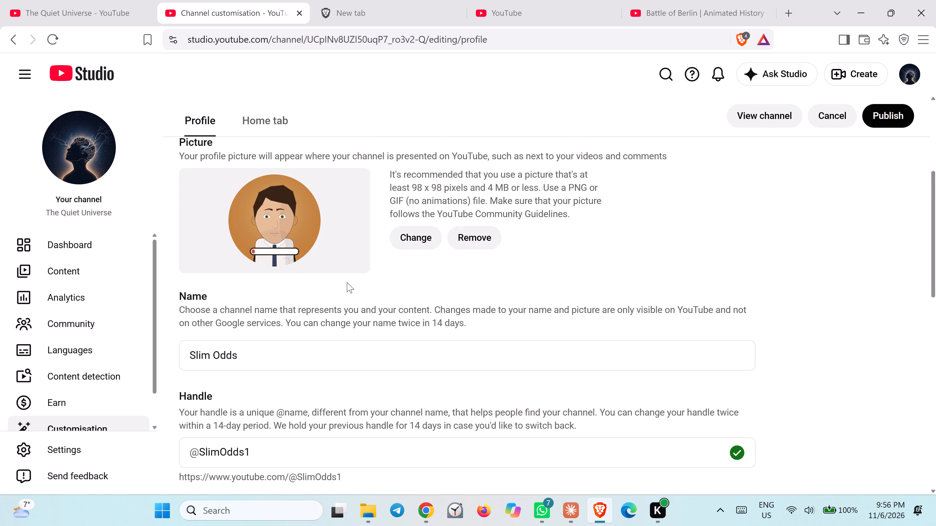
{"action": "scroll", "coordinate": [347, 282], "scroll_direction": "up", "scroll_amount": 1}
{"action": "left_click", "coordinate": [408, 185]}
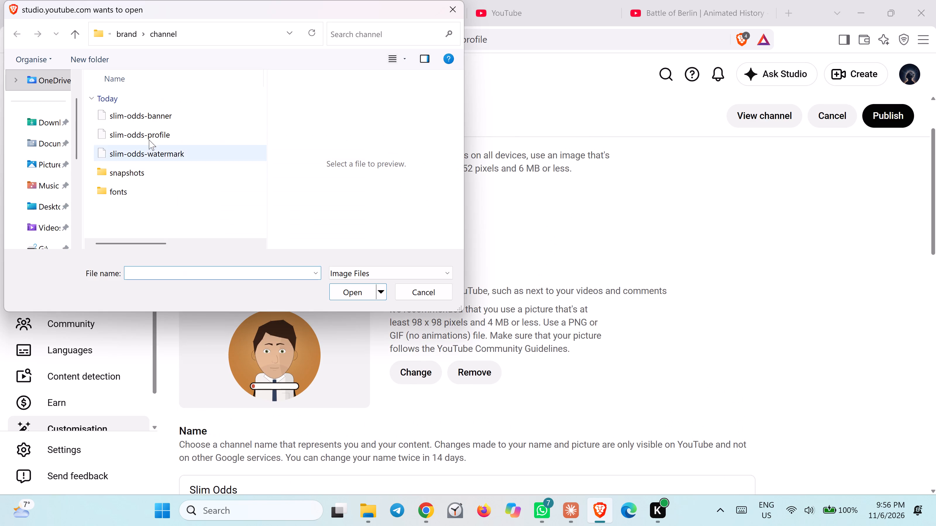
{"action": "left_click", "coordinate": [151, 117]}
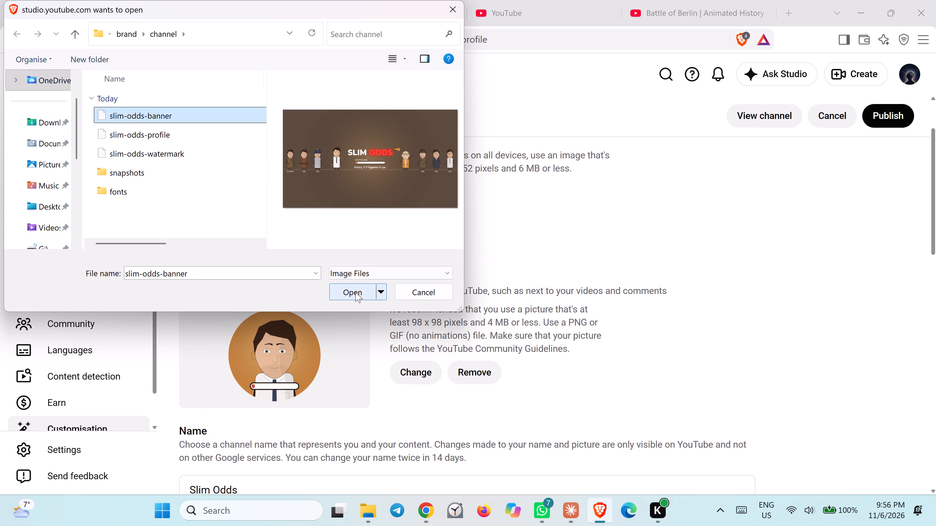
{"action": "left_click", "coordinate": [353, 291]}
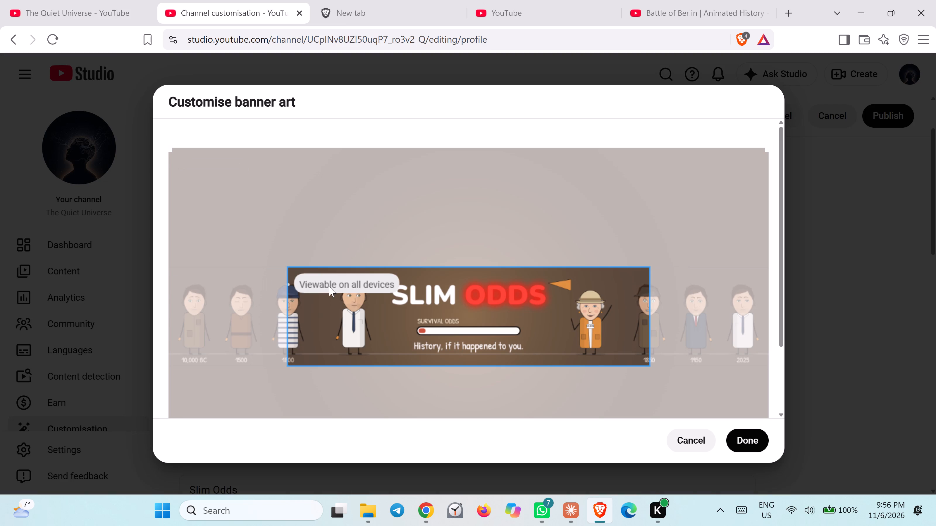
{"action": "left_click_drag", "start_coordinate": [384, 314], "coordinate": [412, 314]}
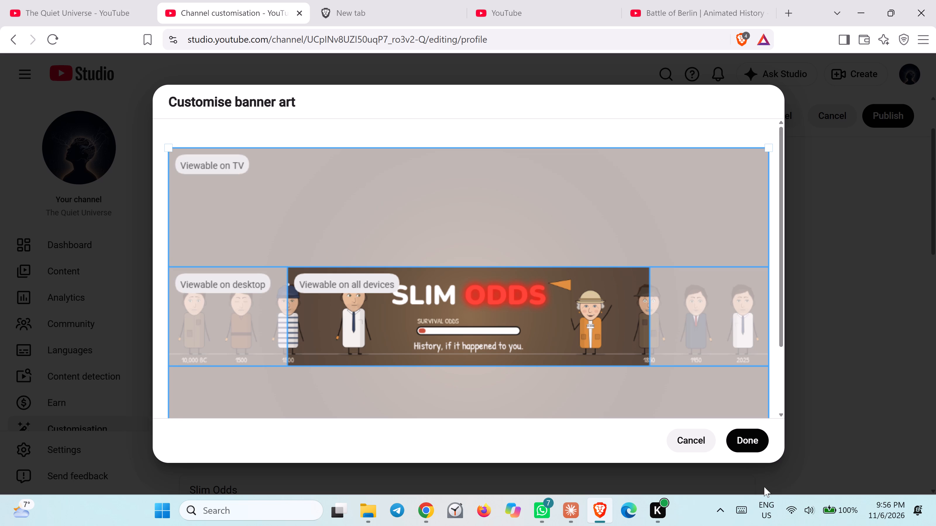
{"action": "left_click", "coordinate": [744, 441]}
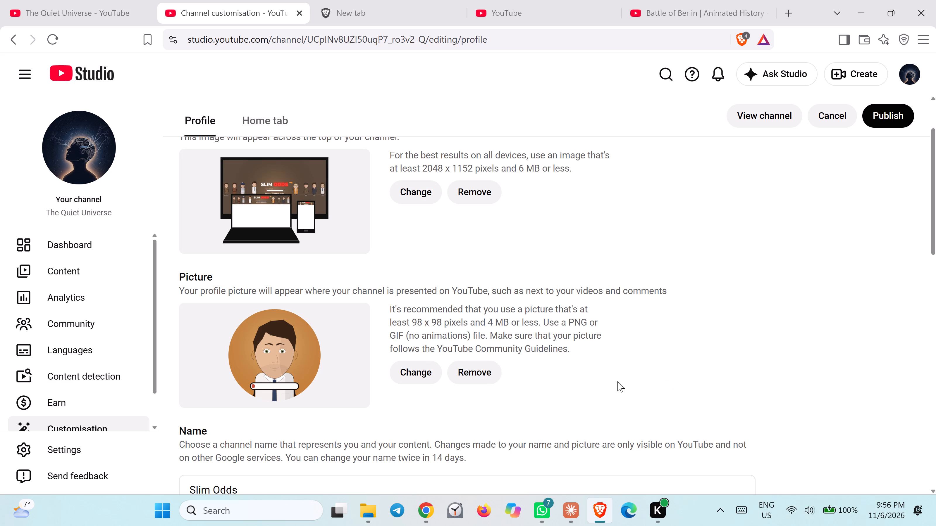
Clear the existing Quiet Universe text from the channel description.
{"action": "scroll", "coordinate": [397, 381], "scroll_direction": "down", "scroll_amount": 3}
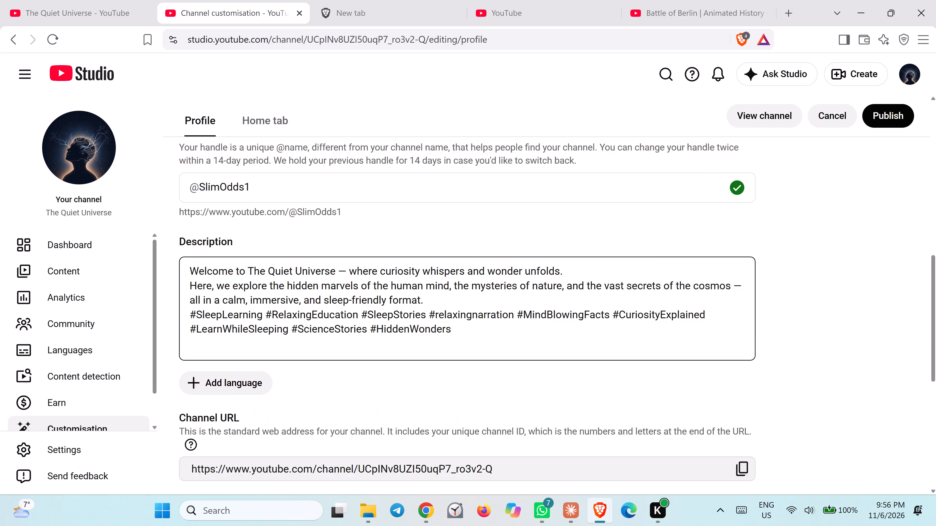
{"action": "scroll", "coordinate": [400, 378], "scroll_direction": "down", "scroll_amount": 2}
{"action": "left_click", "coordinate": [461, 312]}
{"action": "key", "text": "ctrl+a"}
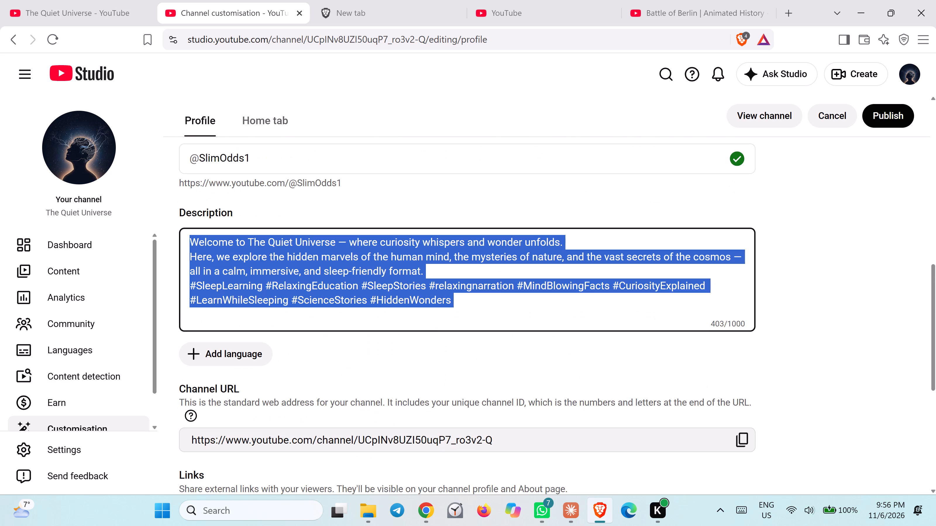
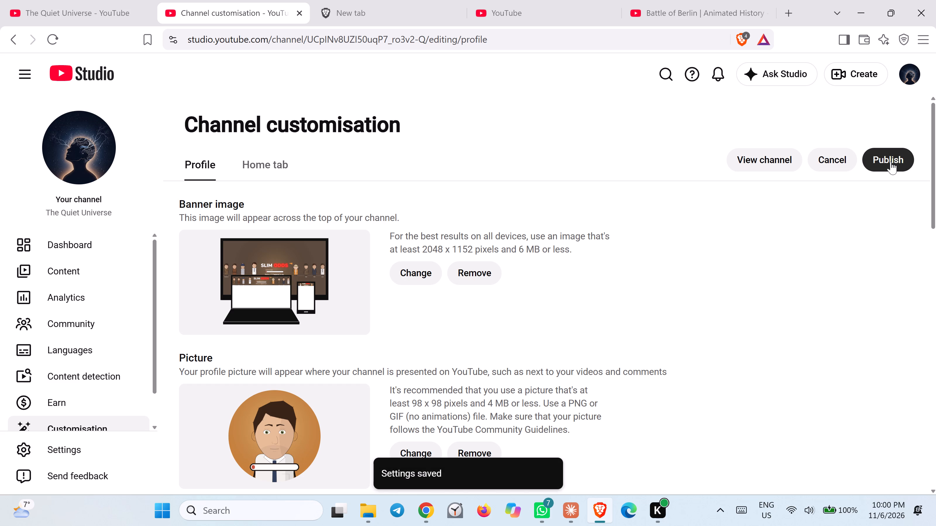
Publish the channel customisation changes.
{"action": "left_click", "coordinate": [891, 162]}
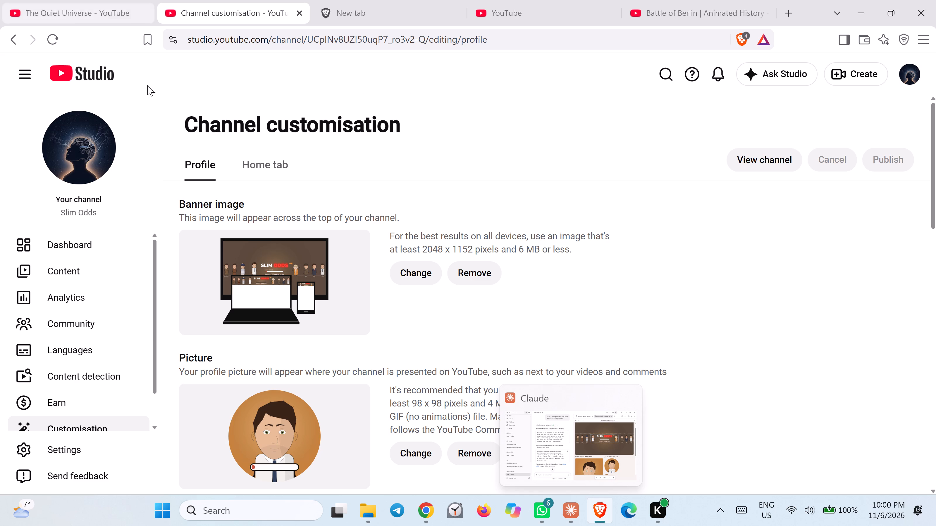
Open the public channel page to check the new branding.
{"action": "scroll", "coordinate": [457, 322], "scroll_direction": "down", "scroll_amount": 3}
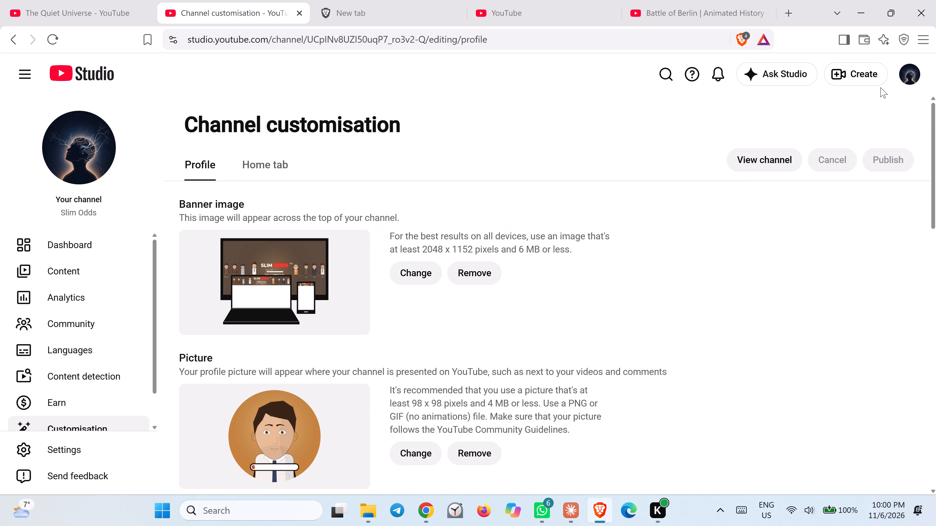
{"action": "left_click", "coordinate": [778, 153]}
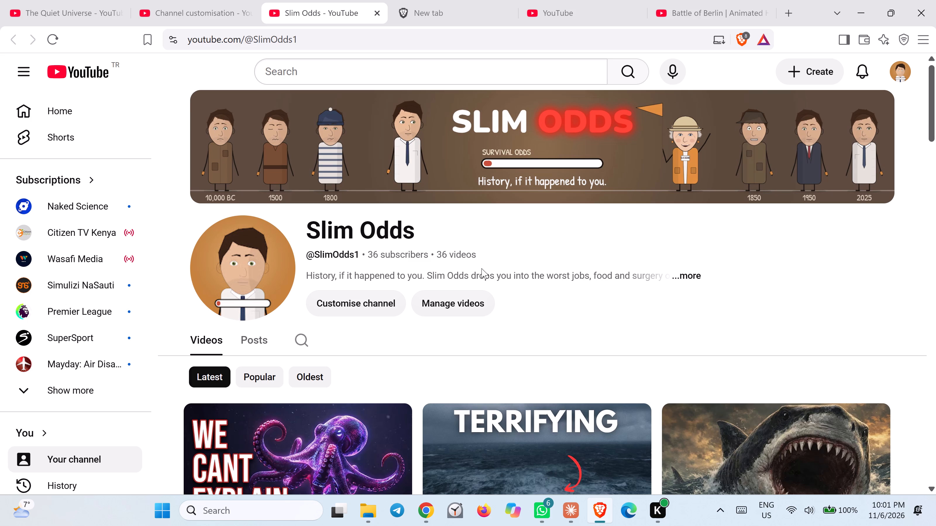
Play the video "Nothing About Octopus Is Normal… Here's Why" to check the watermark and channel details, and return to the channel page.
{"action": "scroll", "coordinate": [481, 268], "scroll_direction": "down", "scroll_amount": 2}
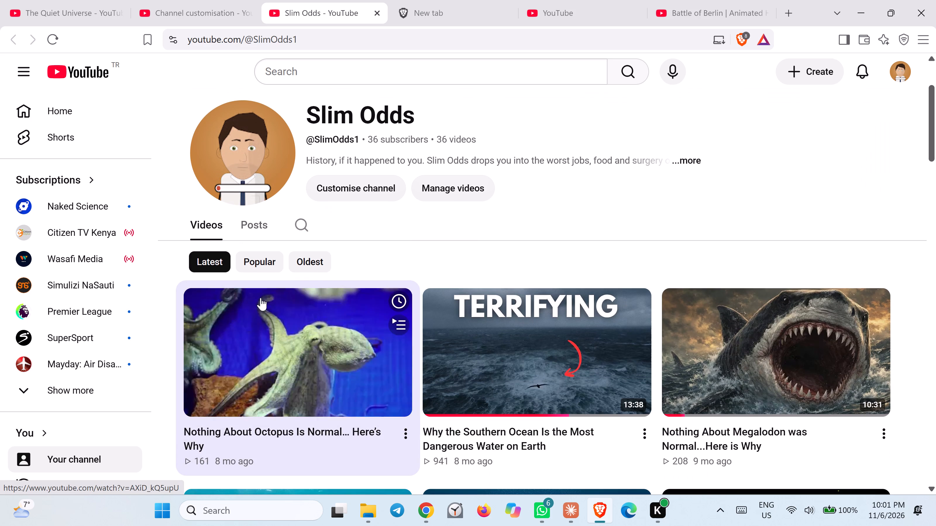
{"action": "left_click", "coordinate": [279, 333]}
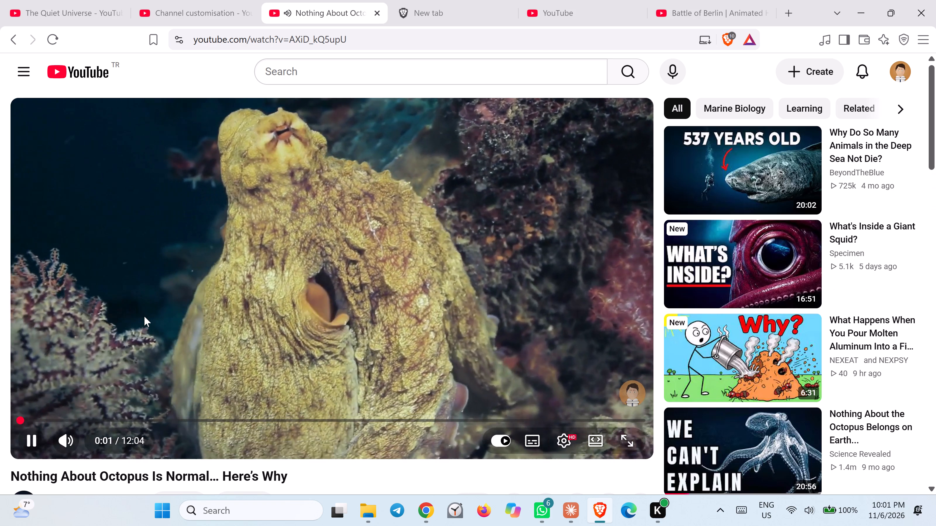
{"action": "scroll", "coordinate": [144, 316], "scroll_direction": "down", "scroll_amount": 1}
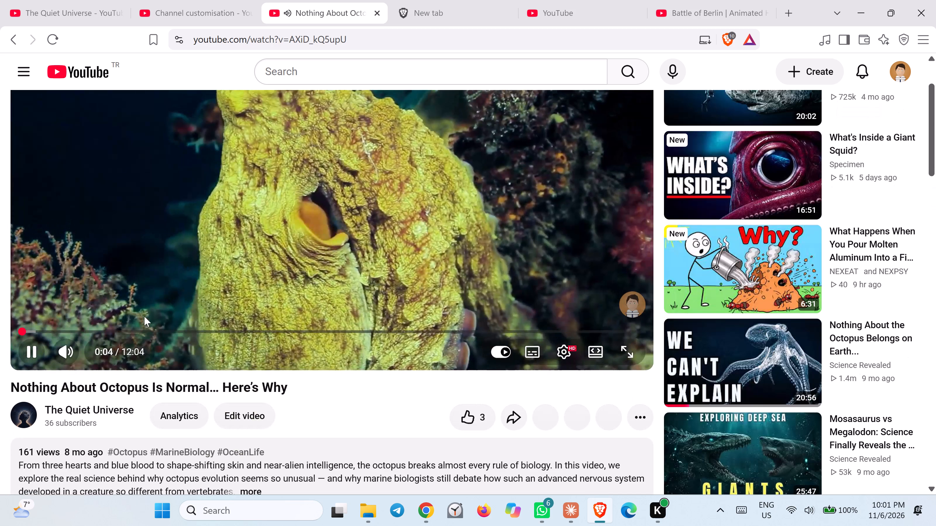
{"action": "scroll", "coordinate": [144, 316], "scroll_direction": "down", "scroll_amount": 2}
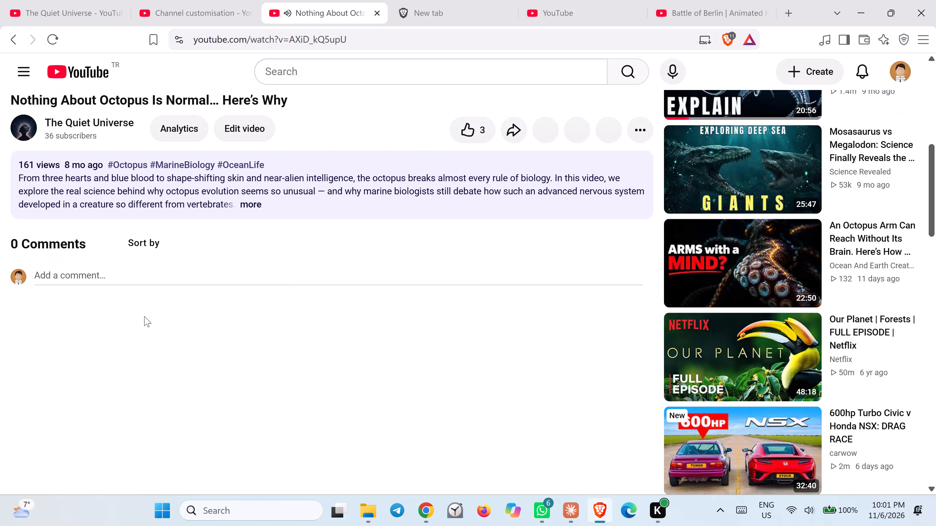
{"action": "scroll", "coordinate": [144, 316], "scroll_direction": "up", "scroll_amount": 2}
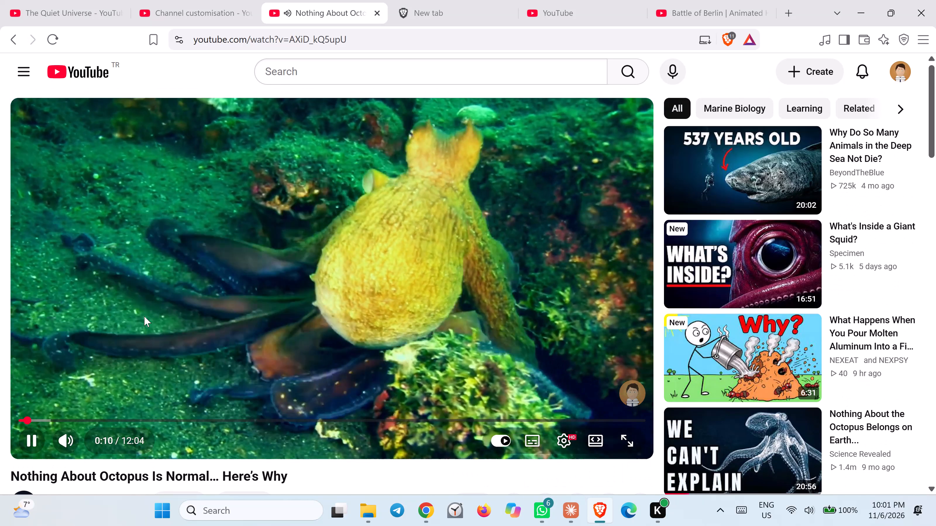
{"action": "scroll", "coordinate": [144, 316], "scroll_direction": "up", "scroll_amount": 1}
{"action": "left_click", "coordinate": [12, 44]}
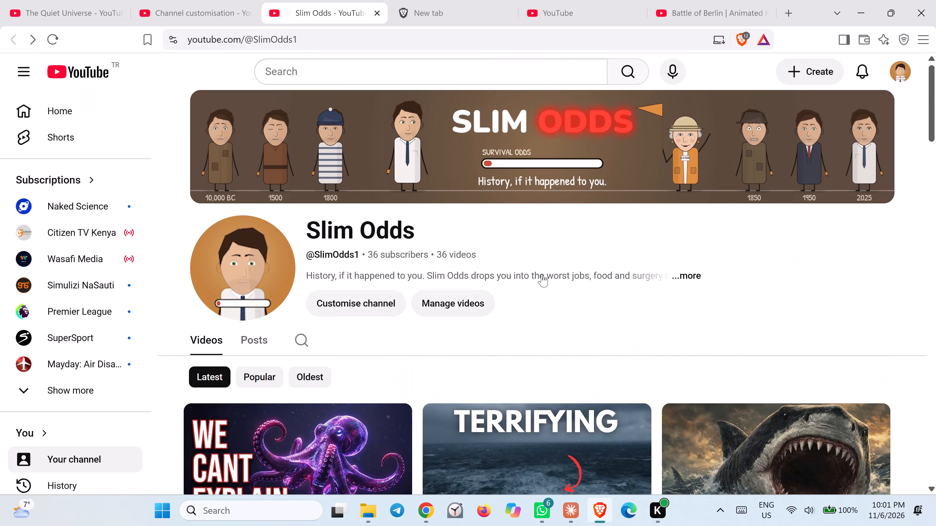
Start a new video upload from the Slim Odds channel page.
{"action": "left_click", "coordinate": [813, 63]}
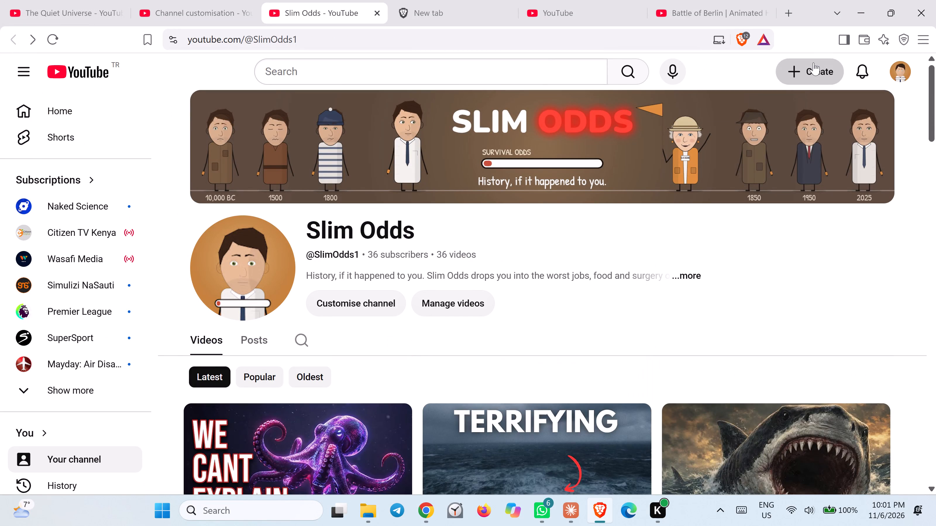
{"action": "left_click", "coordinate": [833, 91]}
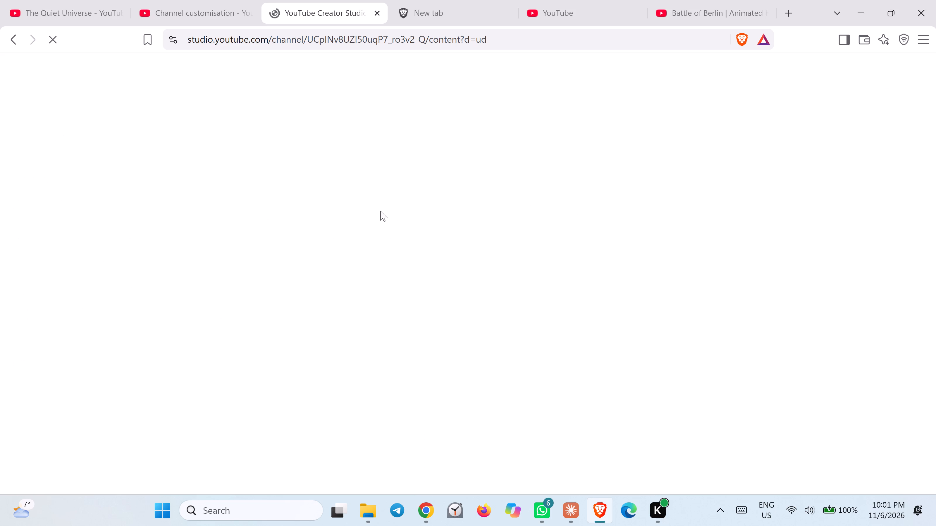
In the other YouTube tab, browse the home feed and preview "Why Did Hitler Invade the Soviet Union?" with sound.
{"action": "left_click", "coordinate": [563, 16]}
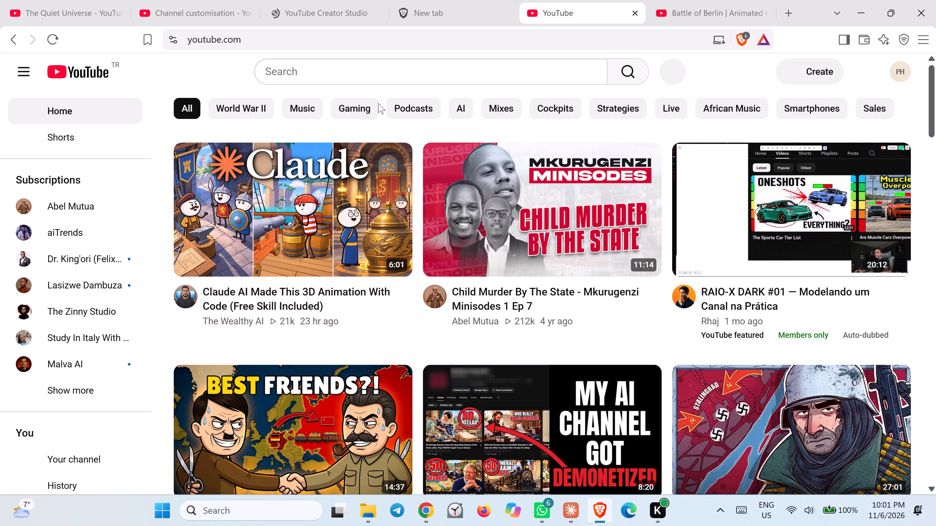
{"action": "left_click", "coordinate": [344, 72]}
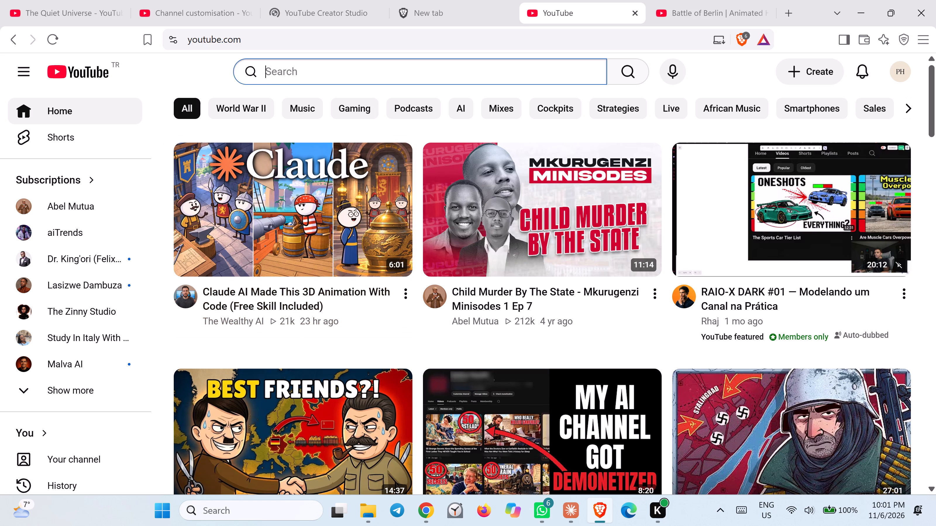
{"action": "scroll", "coordinate": [610, 331], "scroll_direction": "down", "scroll_amount": 1}
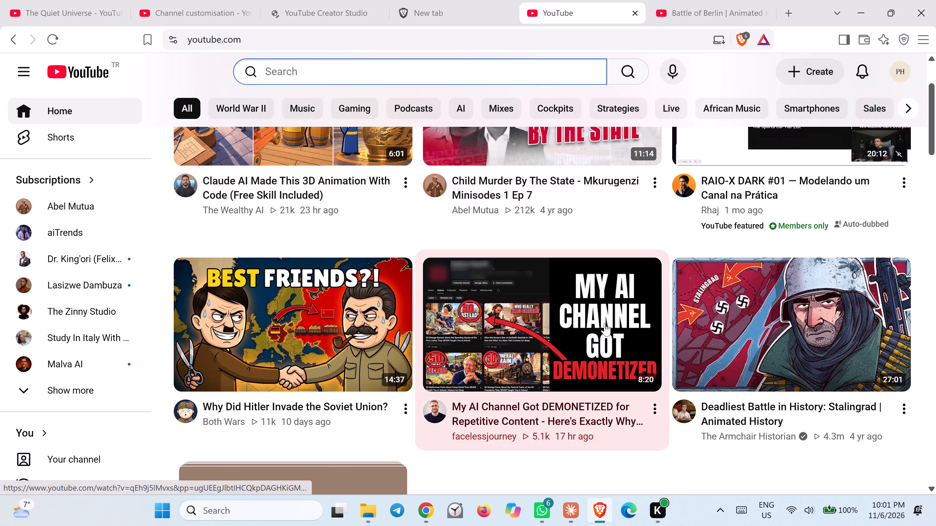
{"action": "scroll", "coordinate": [600, 319], "scroll_direction": "down", "scroll_amount": 1}
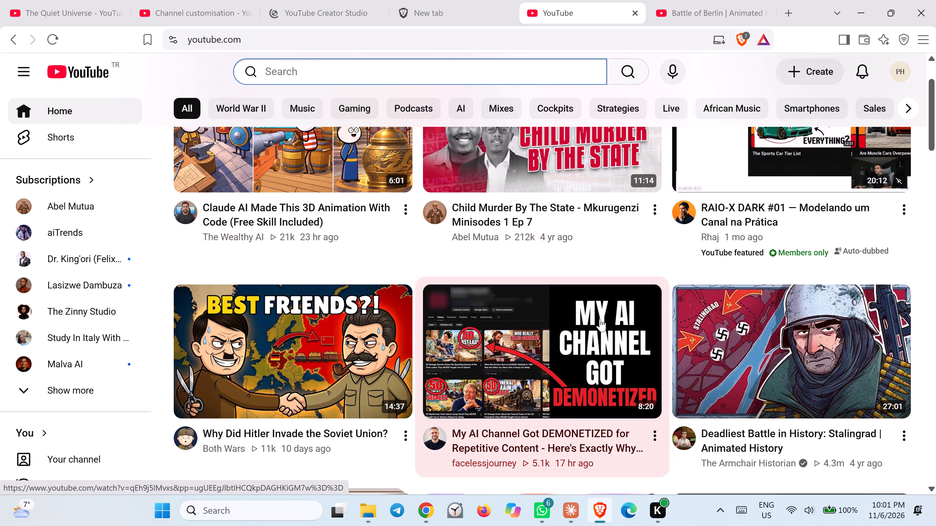
{"action": "scroll", "coordinate": [600, 319], "scroll_direction": "down", "scroll_amount": 1}
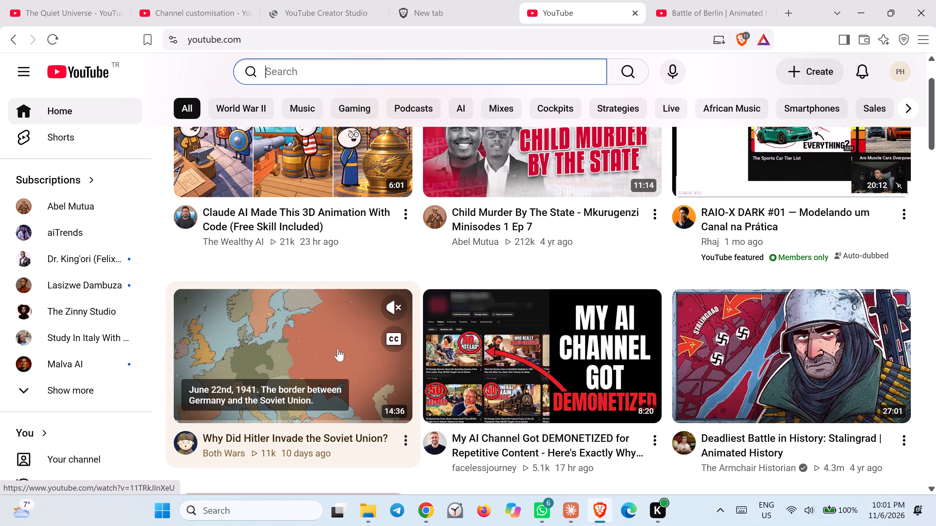
{"action": "left_click", "coordinate": [400, 305]}
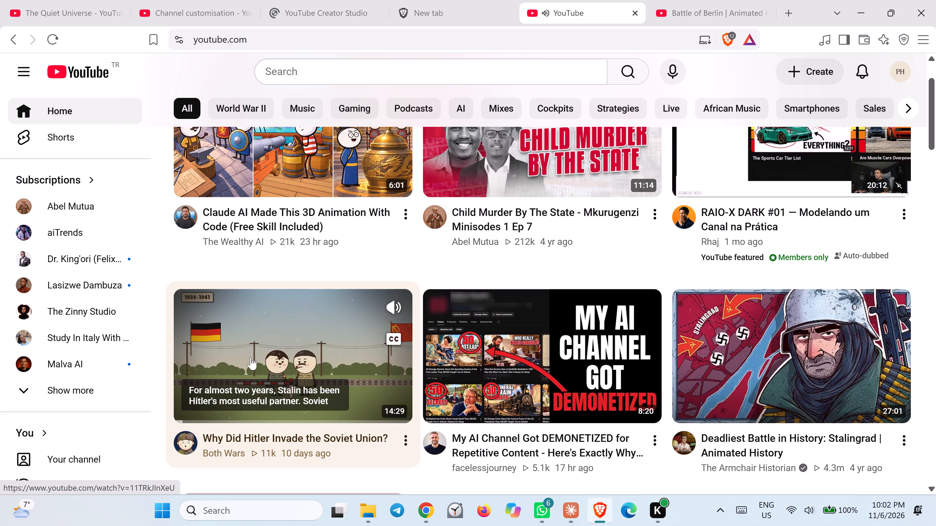
Search YouTube for "ubaya mbosso" and open the mix "Chege & Mbosso - Ubaya (Official Music Video)".
{"action": "left_click", "coordinate": [303, 75]}
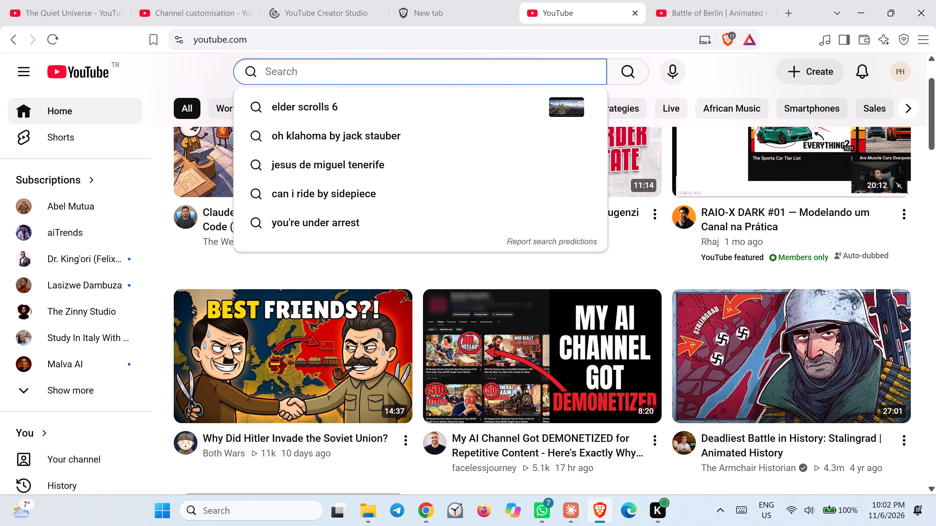
{"action": "type", "text": "ubaya"}
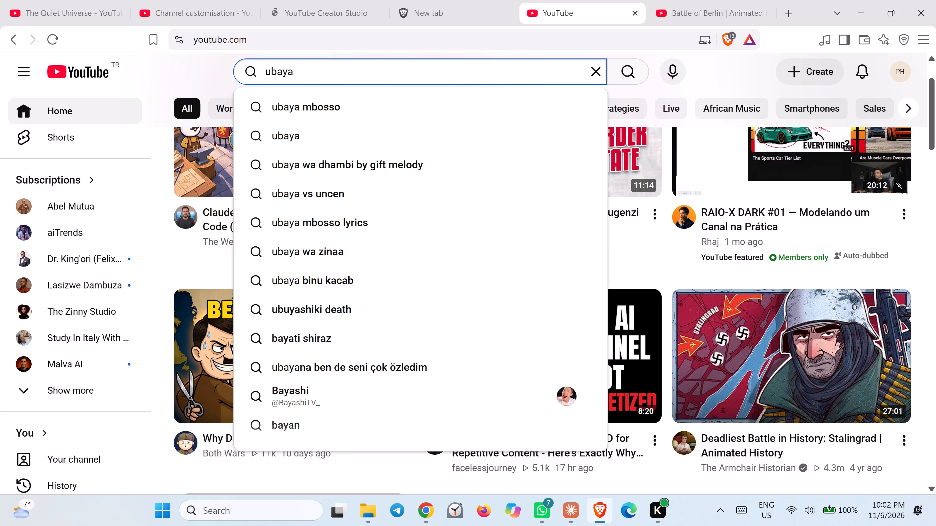
{"action": "left_click", "coordinate": [379, 109]}
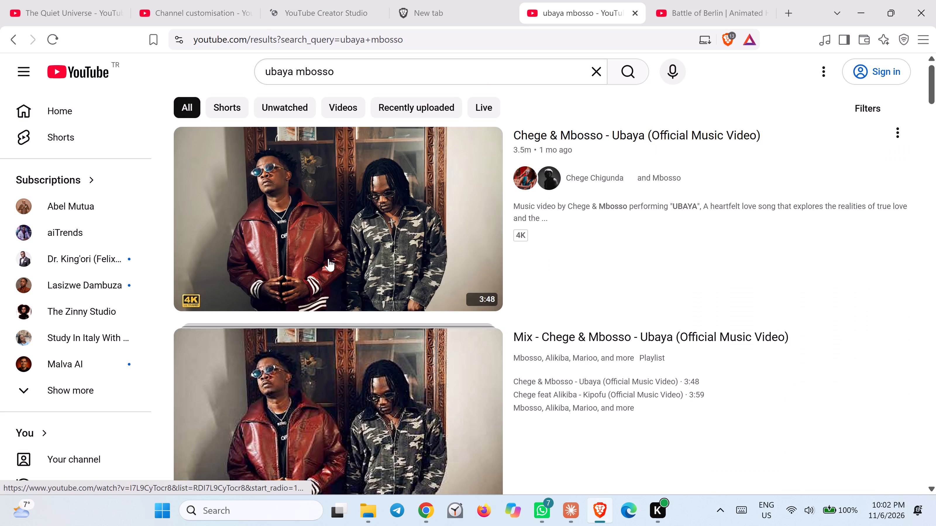
{"action": "left_click", "coordinate": [369, 396]}
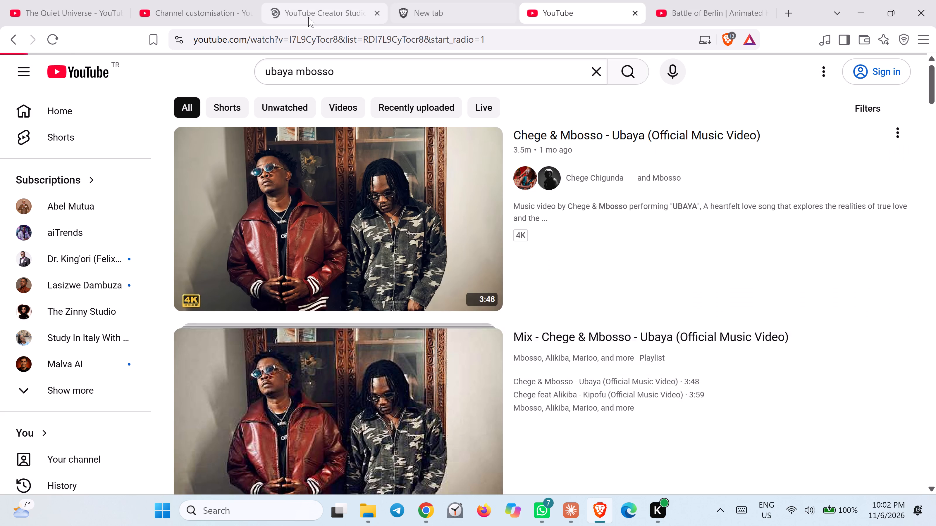
In the YouTube Studio tab, start choosing the video file to upload and browse to the viral-video-machine project's videos folder.
{"action": "left_click", "coordinate": [307, 15]}
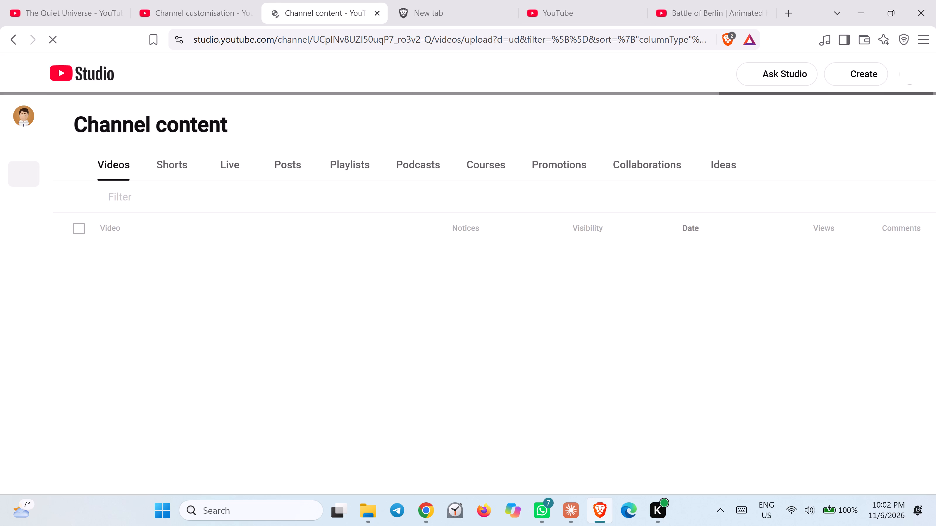
{"action": "left_click", "coordinate": [468, 344]}
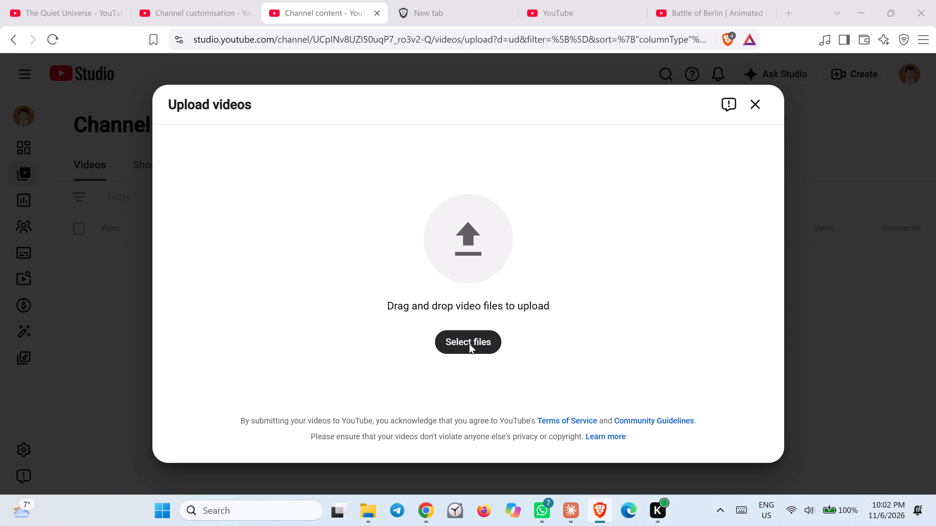
{"action": "scroll", "coordinate": [135, 187], "scroll_direction": "left", "scroll_amount": 1}
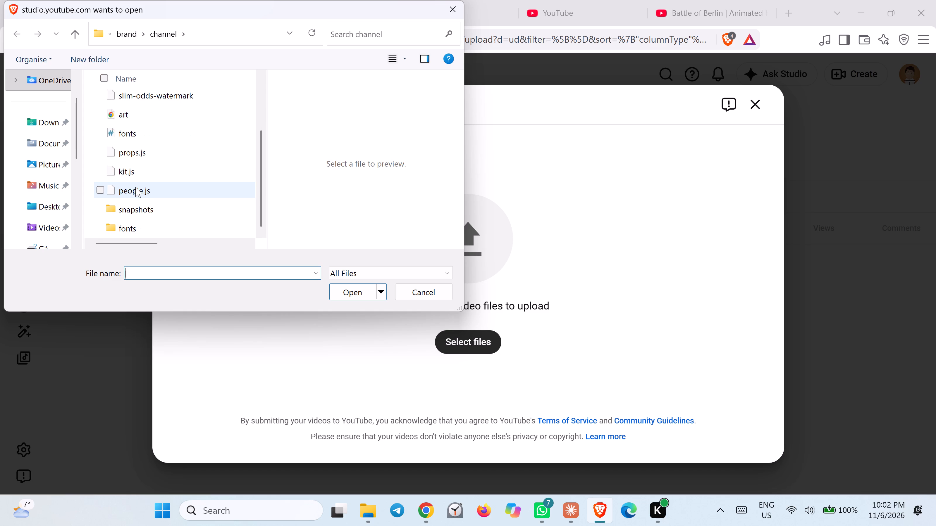
{"action": "scroll", "coordinate": [127, 176], "scroll_direction": "left", "scroll_amount": 1}
{"action": "left_click", "coordinate": [73, 35]}
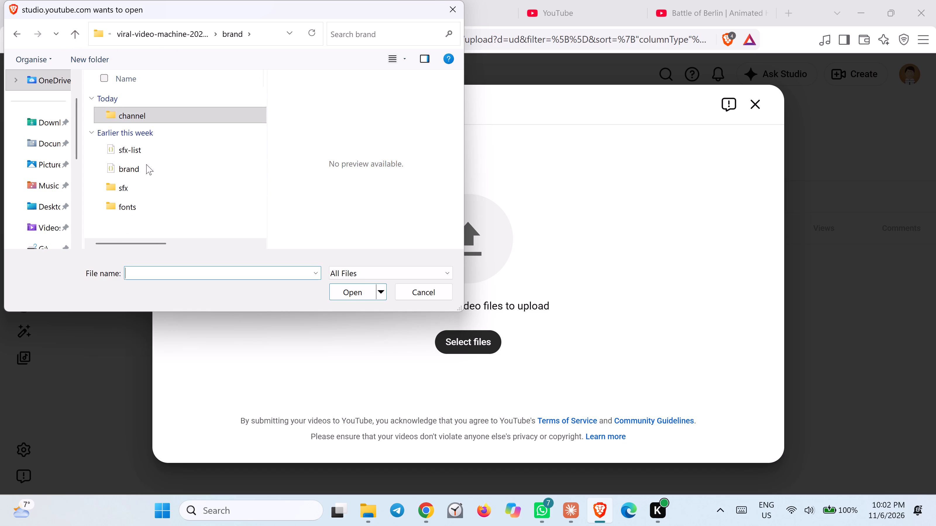
{"action": "scroll", "coordinate": [136, 188], "scroll_direction": "right", "scroll_amount": 1}
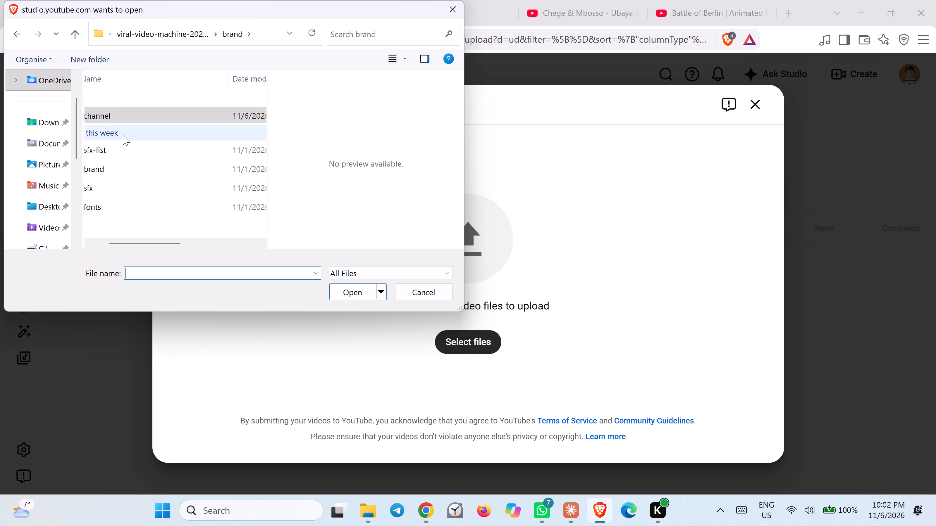
{"action": "scroll", "coordinate": [123, 135], "scroll_direction": "right", "scroll_amount": 1}
{"action": "left_click", "coordinate": [76, 32]}
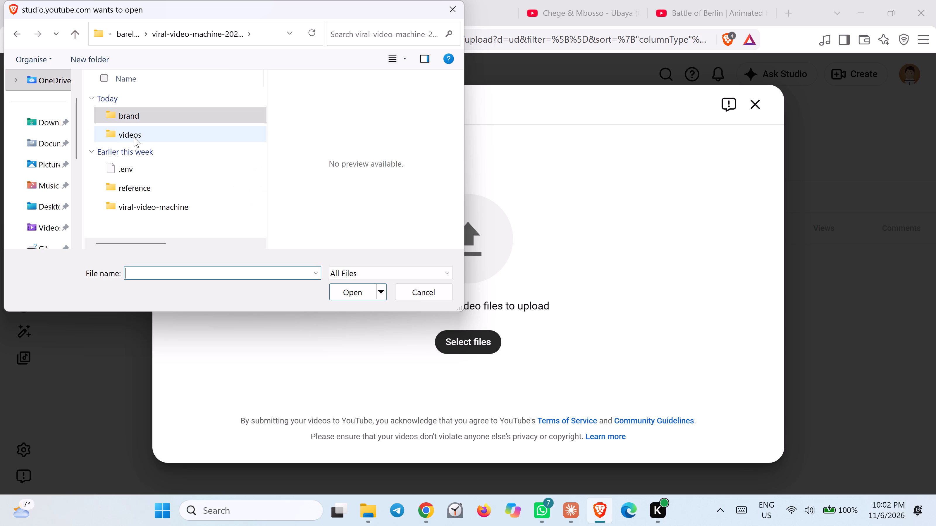
{"action": "double_click", "coordinate": [134, 137]}
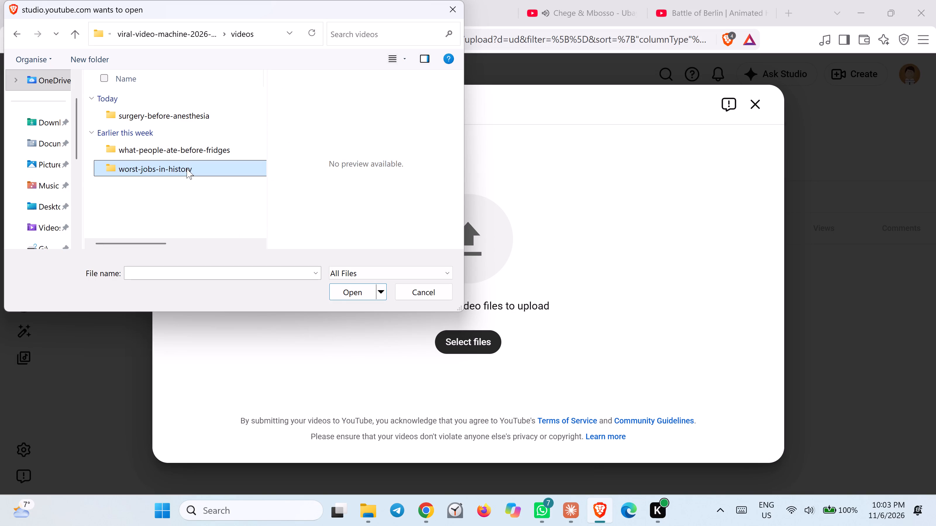
{"action": "left_click", "coordinate": [344, 298]}
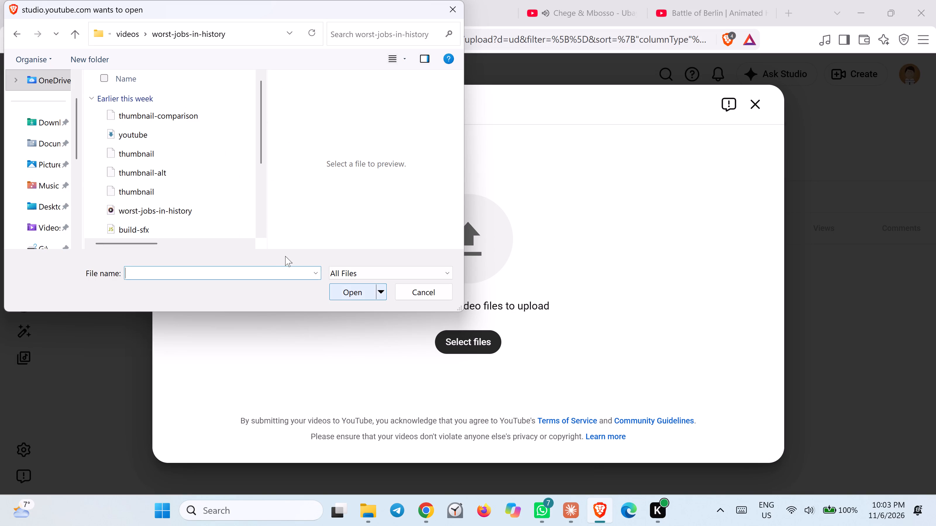
{"action": "left_click", "coordinate": [169, 208]}
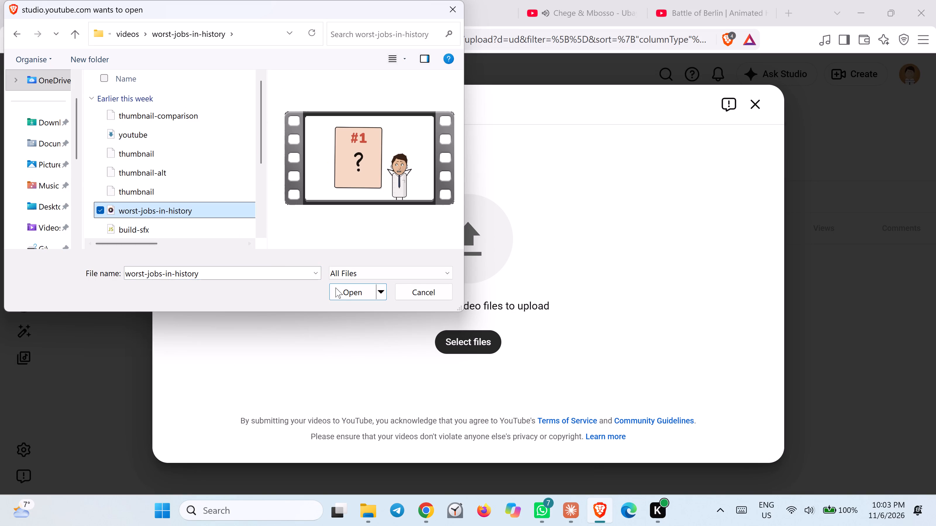
{"action": "left_click", "coordinate": [342, 289]}
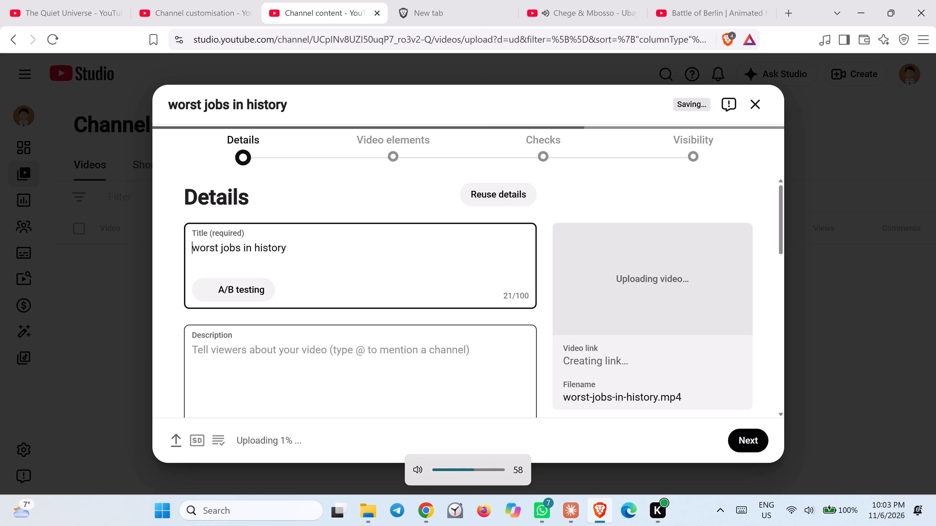
In File Explorer, go to the worst-jobs-in-history folder and open its youtube Markdown file in Visual Studio Code.
{"action": "scroll", "coordinate": [270, 326], "scroll_direction": "down", "scroll_amount": 1}
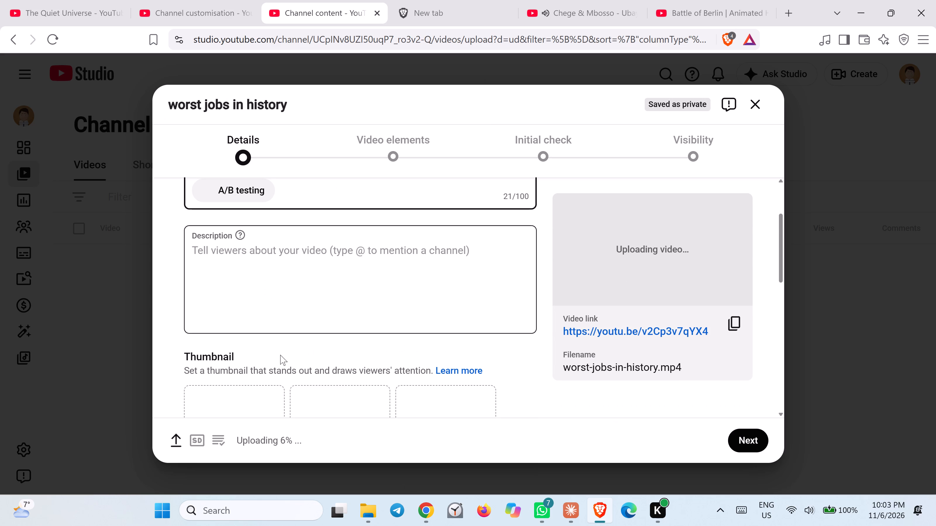
{"action": "left_click", "coordinate": [369, 458]}
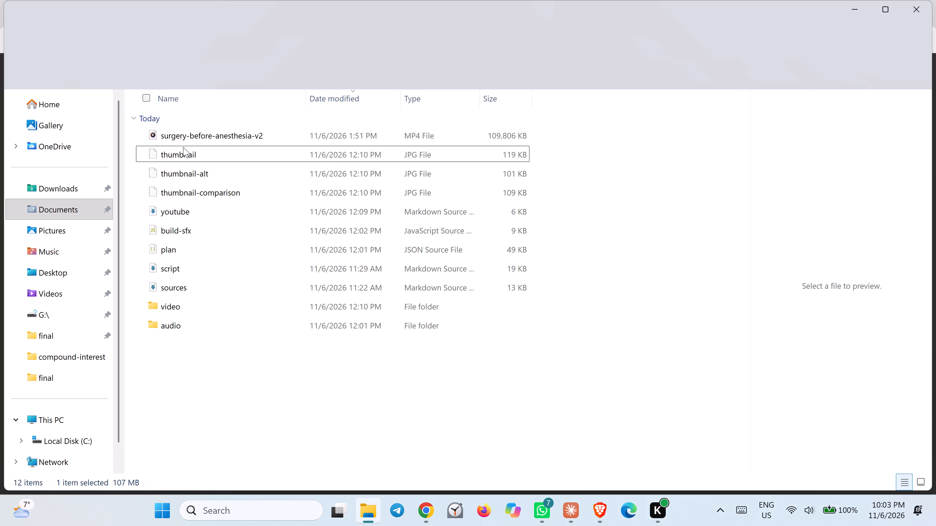
{"action": "left_click", "coordinate": [82, 47]}
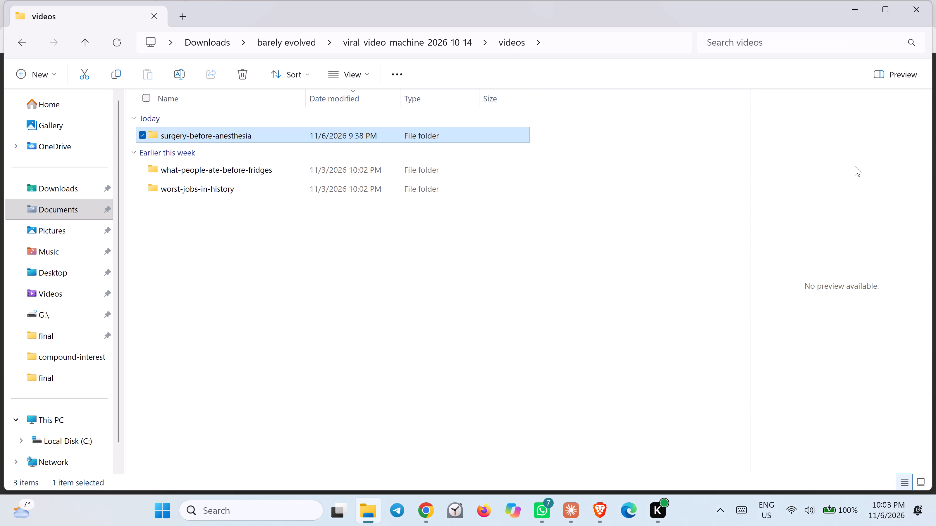
{"action": "double_click", "coordinate": [242, 190]}
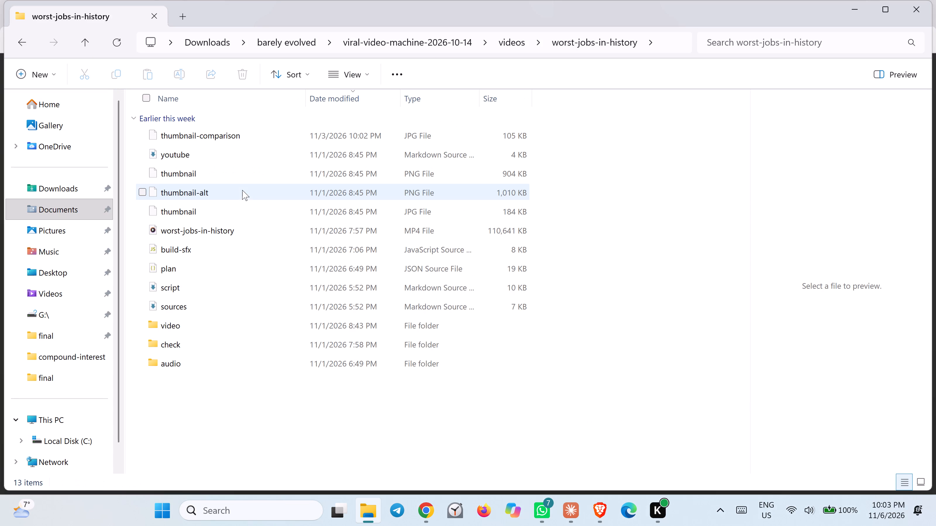
{"action": "double_click", "coordinate": [218, 155]}
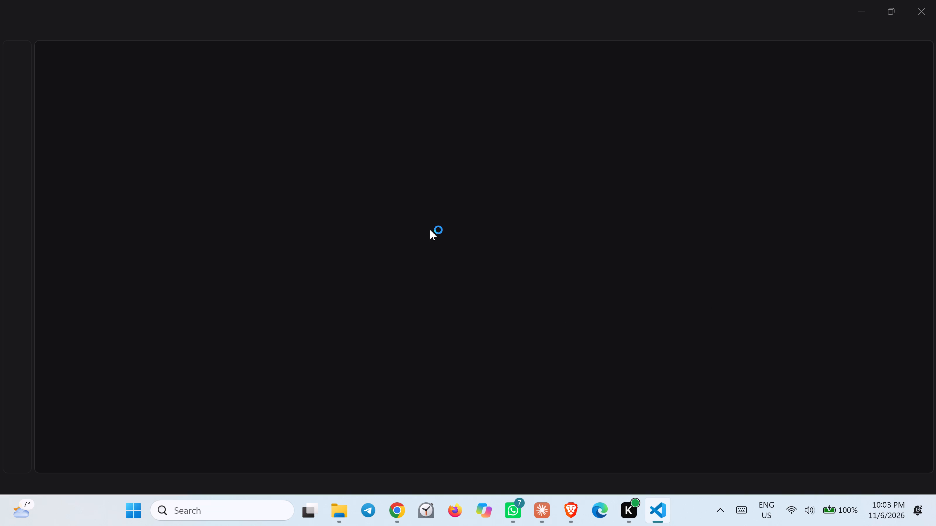
{"action": "scroll", "coordinate": [267, 167], "scroll_direction": "up", "scroll_amount": 1}
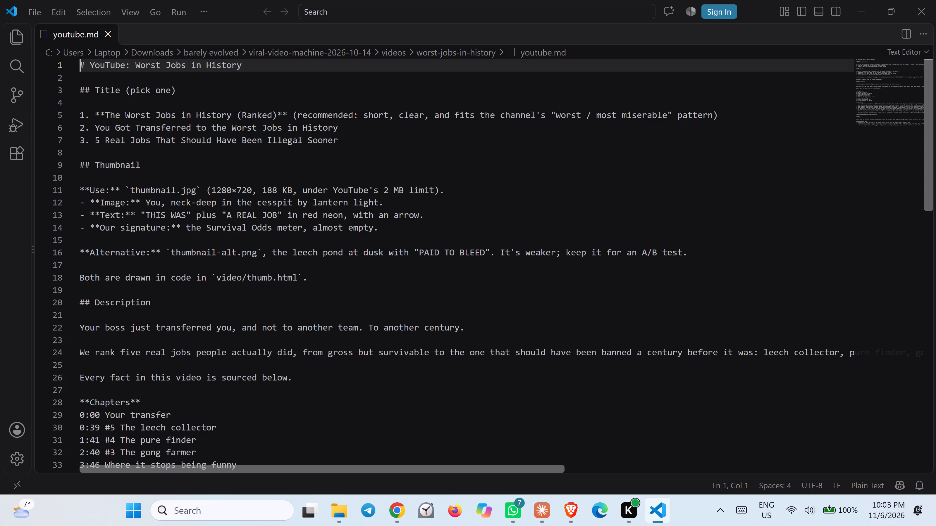
{"action": "scroll", "coordinate": [269, 134], "scroll_direction": "up", "scroll_amount": 1}
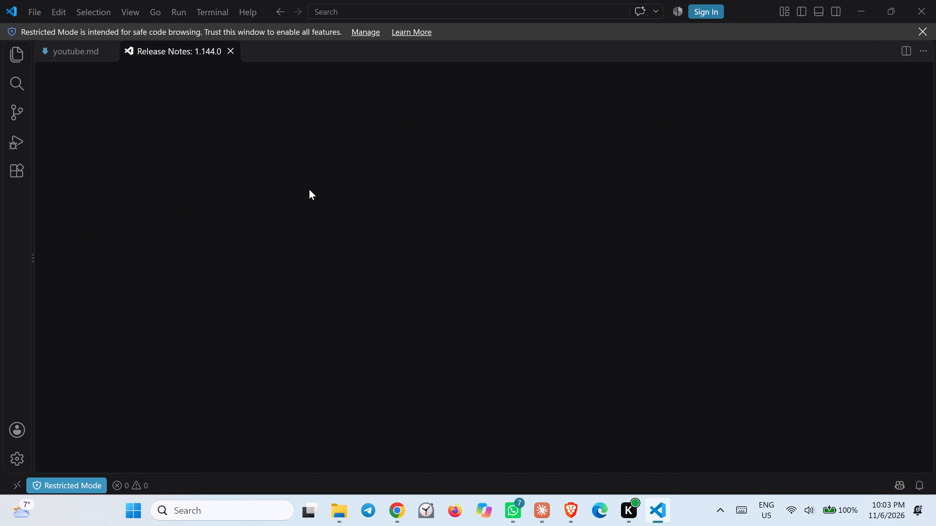
{"action": "scroll", "coordinate": [309, 189], "scroll_direction": "up", "scroll_amount": 1}
{"action": "left_click", "coordinate": [69, 50]}
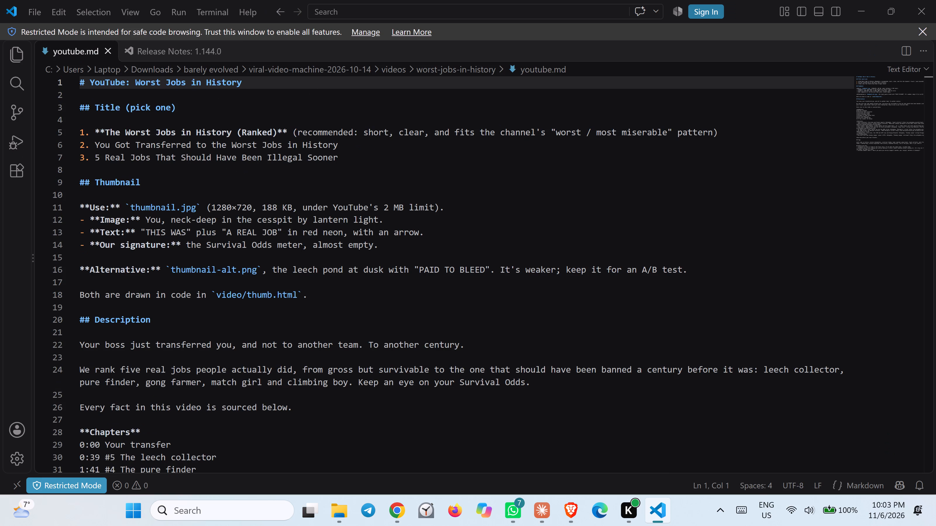
In youtube.md, copy the recommended title "The Worst Jobs in History (Ranked)" without its asterisks.
{"action": "scroll", "coordinate": [163, 221], "scroll_direction": "down", "scroll_amount": 1}
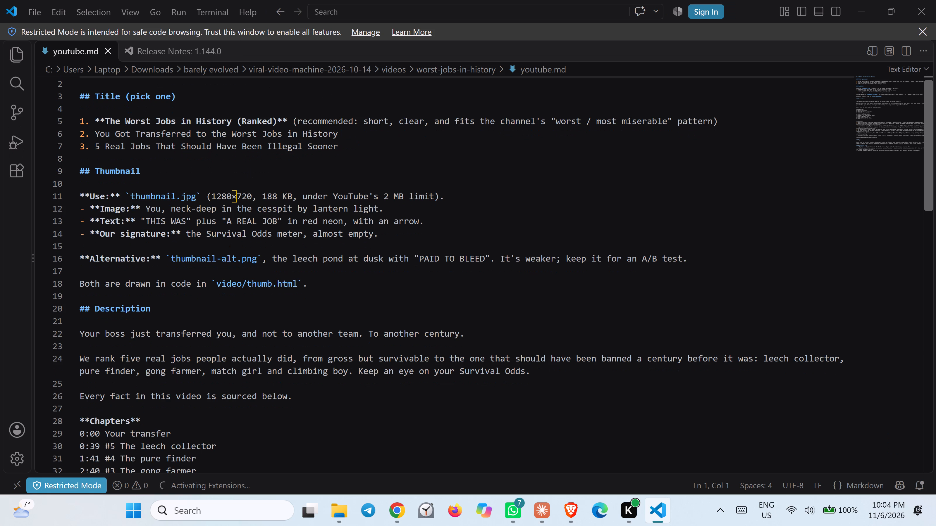
{"action": "scroll", "coordinate": [188, 282], "scroll_direction": "down", "scroll_amount": 1}
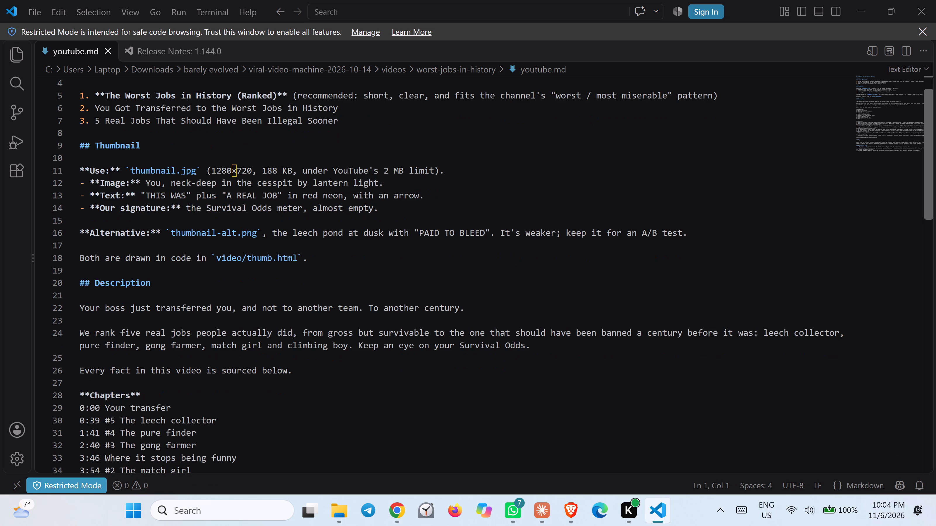
{"action": "left_click_drag", "start_coordinate": [80, 306], "coordinate": [142, 382]}
{"action": "left_click_drag", "start_coordinate": [142, 382], "coordinate": [161, 420]}
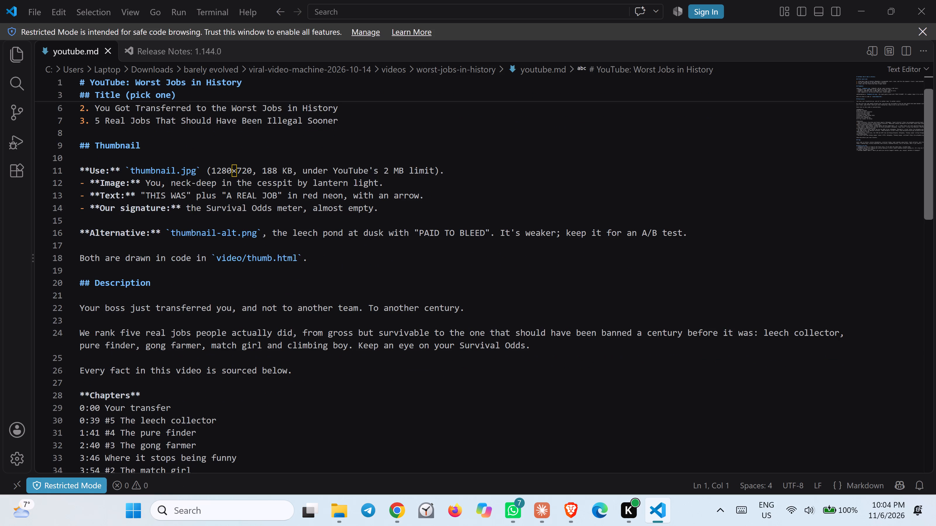
{"action": "scroll", "coordinate": [199, 369], "scroll_direction": "up", "scroll_amount": 2}
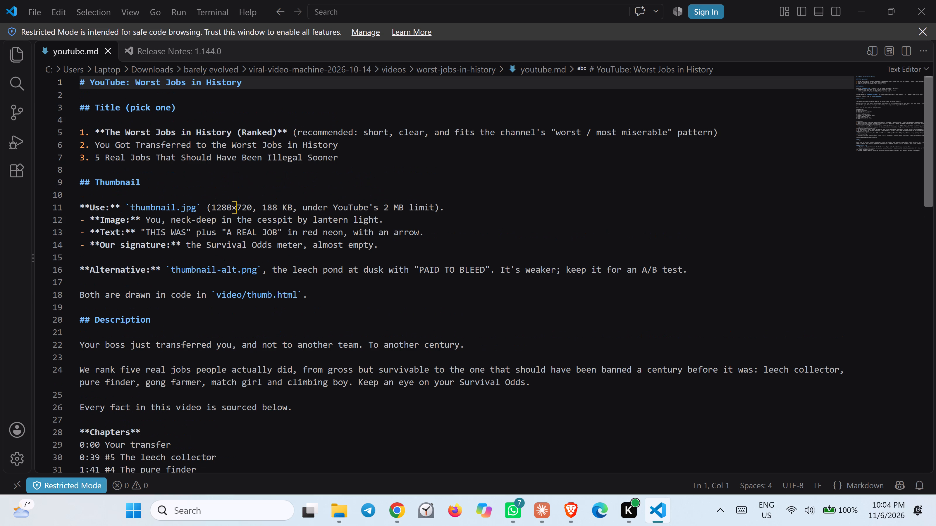
{"action": "left_click_drag", "start_coordinate": [106, 132], "coordinate": [261, 140]}
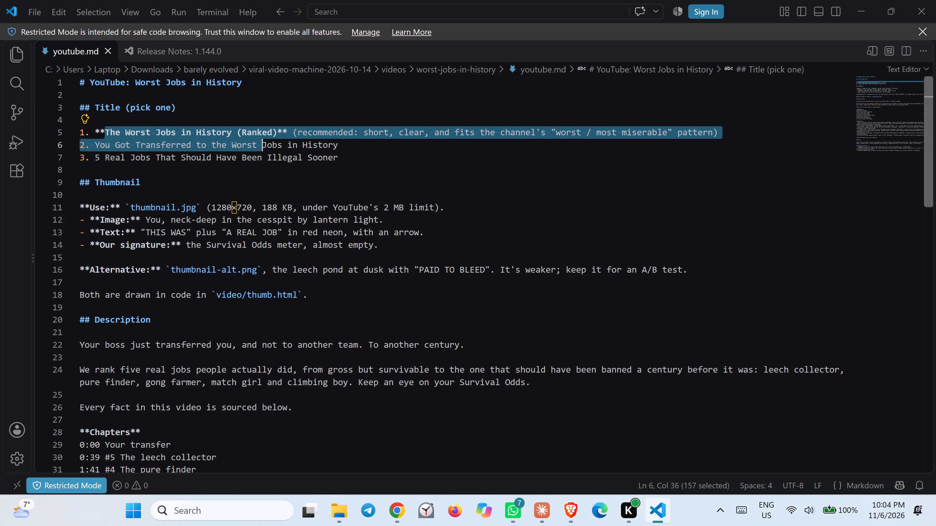
{"action": "left_click_drag", "start_coordinate": [261, 140], "coordinate": [277, 132]}
{"action": "key", "text": "ctrl+c"}
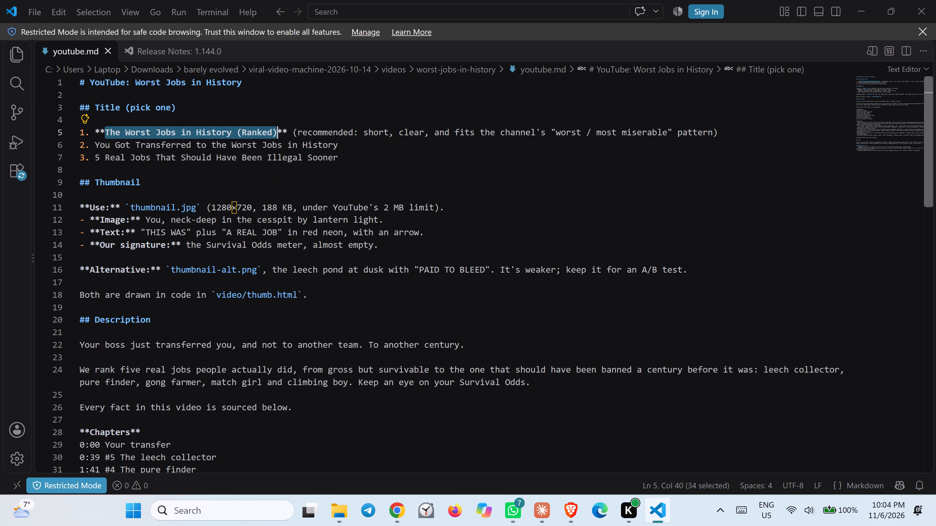
Switch to Brave and replace the uploaded video's title with the copied "The Worst Jobs in History (Ranked)".
{"action": "left_click", "coordinate": [579, 454]}
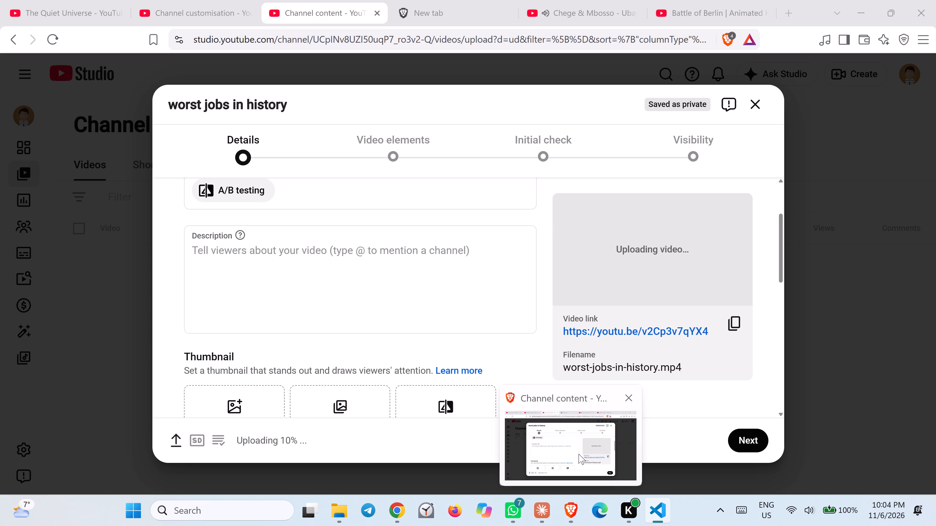
{"action": "scroll", "coordinate": [367, 295], "scroll_direction": "up", "scroll_amount": 5}
{"action": "left_click_drag", "start_coordinate": [295, 246], "coordinate": [295, 246]}
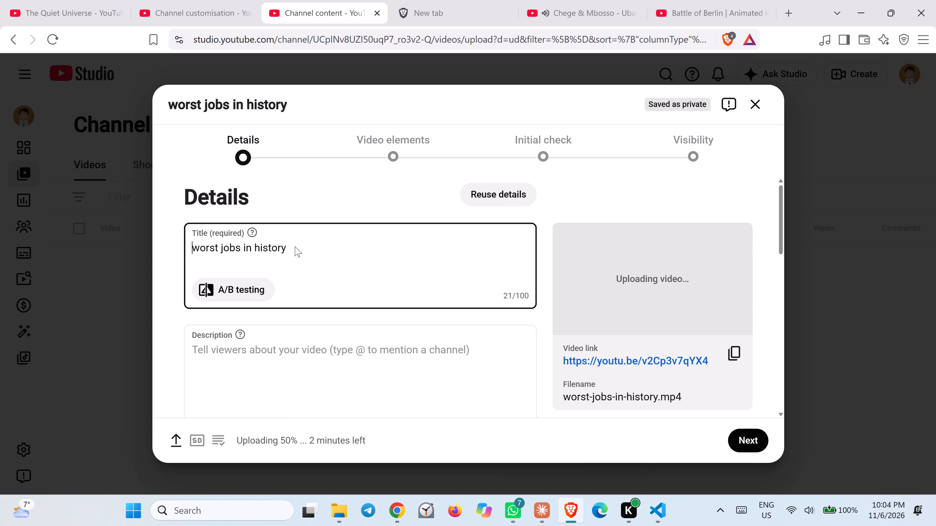
{"action": "left_click_drag", "start_coordinate": [295, 246], "coordinate": [181, 248]}
{"action": "key", "text": "ctrl+v"}
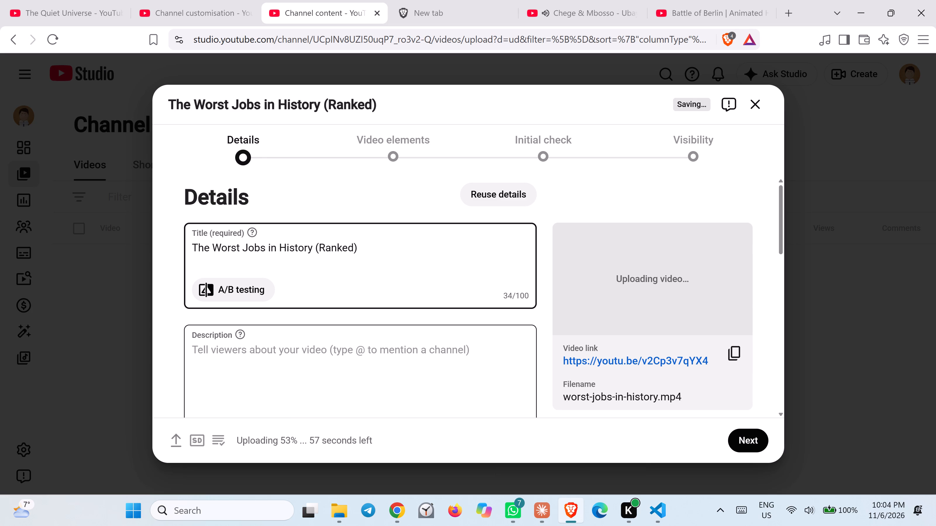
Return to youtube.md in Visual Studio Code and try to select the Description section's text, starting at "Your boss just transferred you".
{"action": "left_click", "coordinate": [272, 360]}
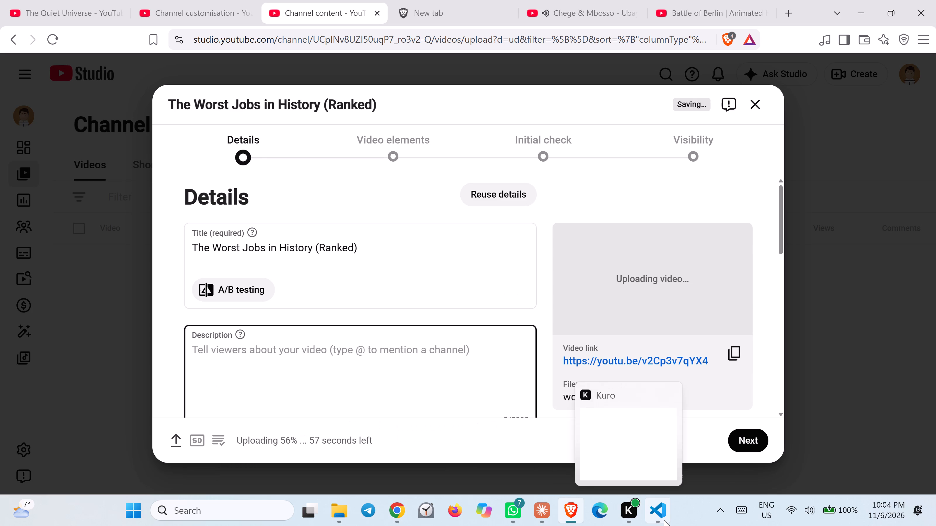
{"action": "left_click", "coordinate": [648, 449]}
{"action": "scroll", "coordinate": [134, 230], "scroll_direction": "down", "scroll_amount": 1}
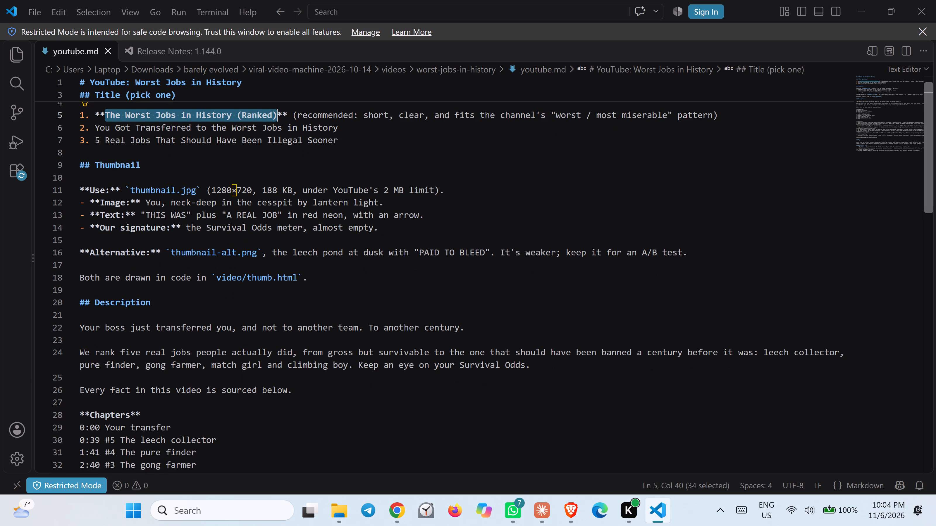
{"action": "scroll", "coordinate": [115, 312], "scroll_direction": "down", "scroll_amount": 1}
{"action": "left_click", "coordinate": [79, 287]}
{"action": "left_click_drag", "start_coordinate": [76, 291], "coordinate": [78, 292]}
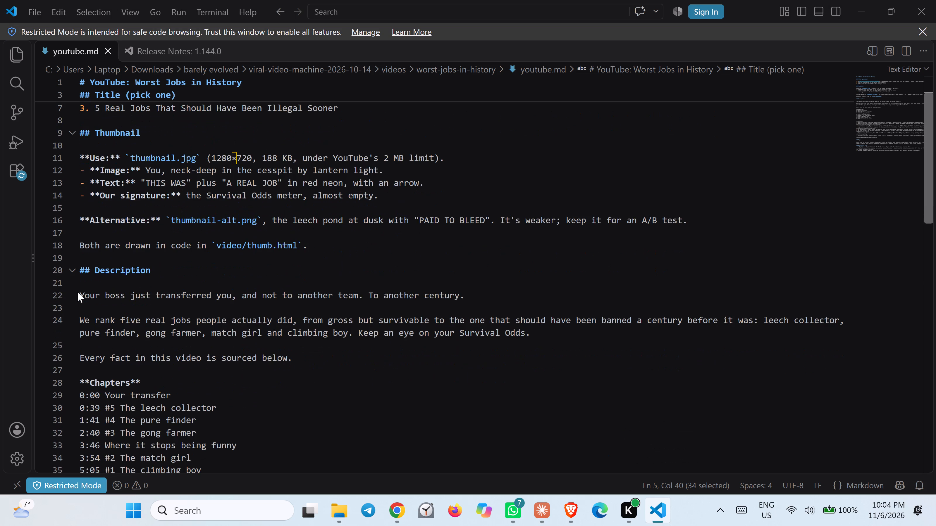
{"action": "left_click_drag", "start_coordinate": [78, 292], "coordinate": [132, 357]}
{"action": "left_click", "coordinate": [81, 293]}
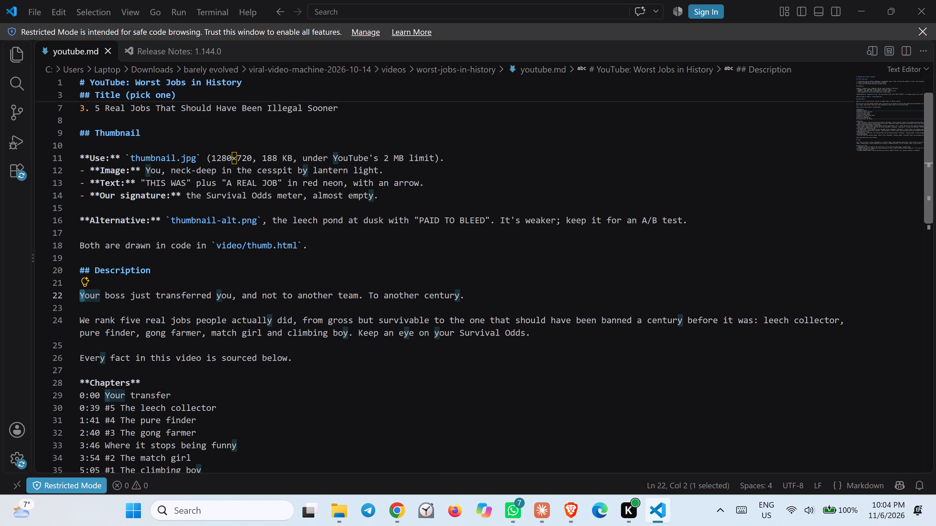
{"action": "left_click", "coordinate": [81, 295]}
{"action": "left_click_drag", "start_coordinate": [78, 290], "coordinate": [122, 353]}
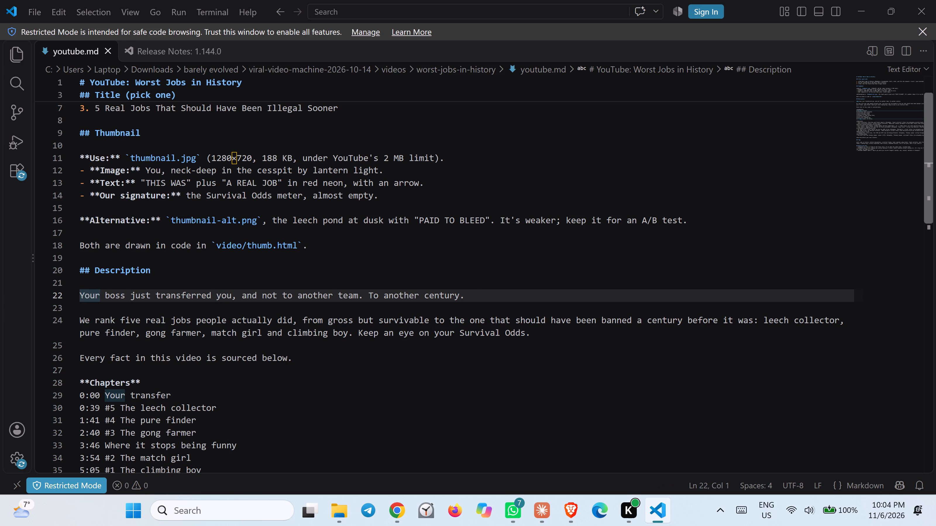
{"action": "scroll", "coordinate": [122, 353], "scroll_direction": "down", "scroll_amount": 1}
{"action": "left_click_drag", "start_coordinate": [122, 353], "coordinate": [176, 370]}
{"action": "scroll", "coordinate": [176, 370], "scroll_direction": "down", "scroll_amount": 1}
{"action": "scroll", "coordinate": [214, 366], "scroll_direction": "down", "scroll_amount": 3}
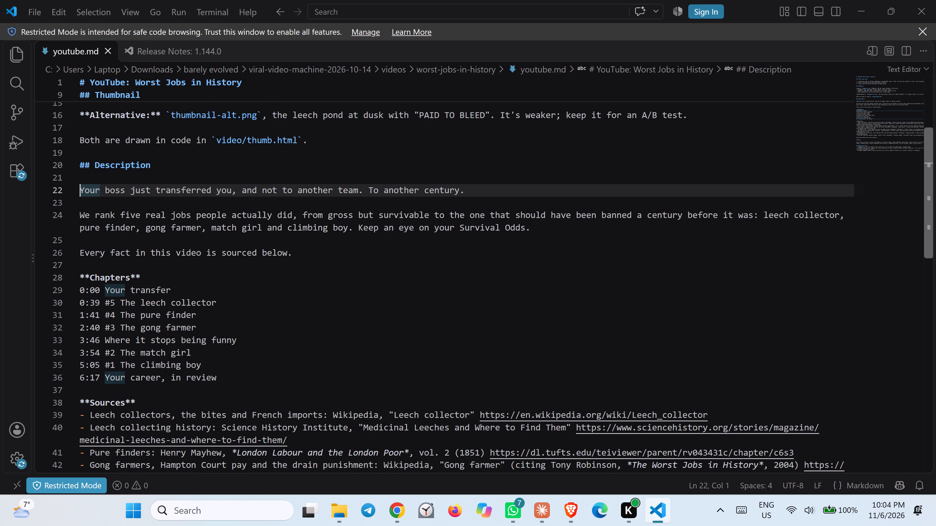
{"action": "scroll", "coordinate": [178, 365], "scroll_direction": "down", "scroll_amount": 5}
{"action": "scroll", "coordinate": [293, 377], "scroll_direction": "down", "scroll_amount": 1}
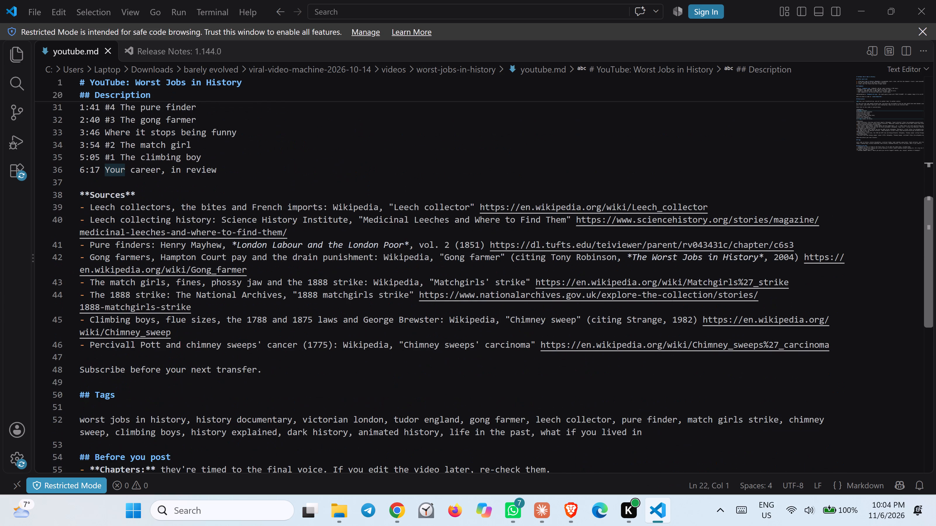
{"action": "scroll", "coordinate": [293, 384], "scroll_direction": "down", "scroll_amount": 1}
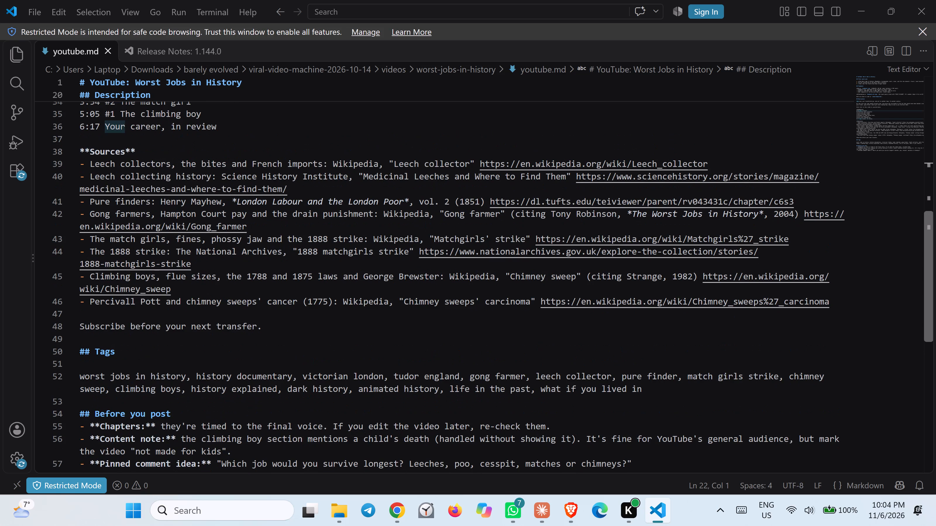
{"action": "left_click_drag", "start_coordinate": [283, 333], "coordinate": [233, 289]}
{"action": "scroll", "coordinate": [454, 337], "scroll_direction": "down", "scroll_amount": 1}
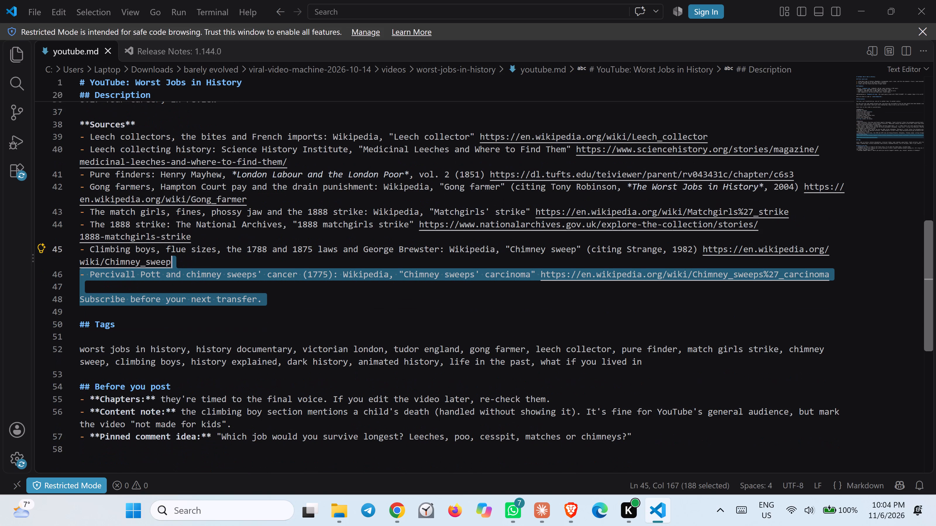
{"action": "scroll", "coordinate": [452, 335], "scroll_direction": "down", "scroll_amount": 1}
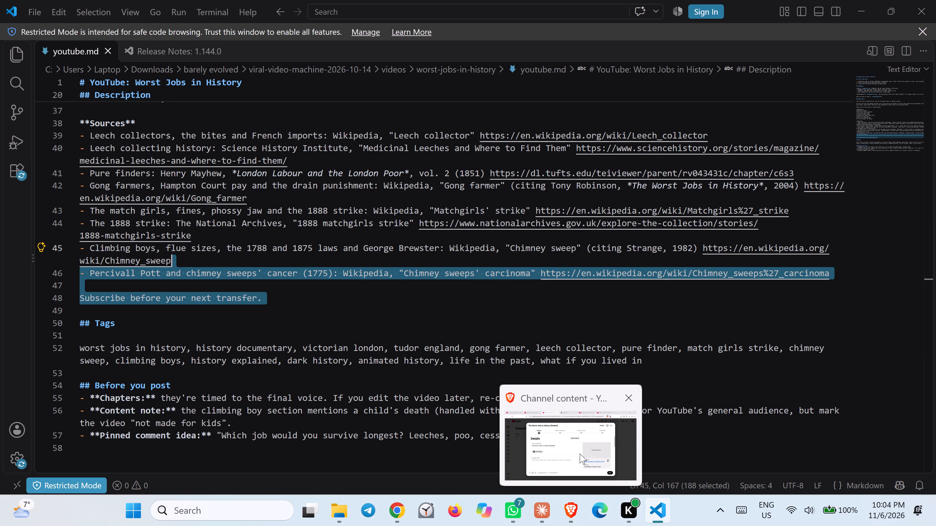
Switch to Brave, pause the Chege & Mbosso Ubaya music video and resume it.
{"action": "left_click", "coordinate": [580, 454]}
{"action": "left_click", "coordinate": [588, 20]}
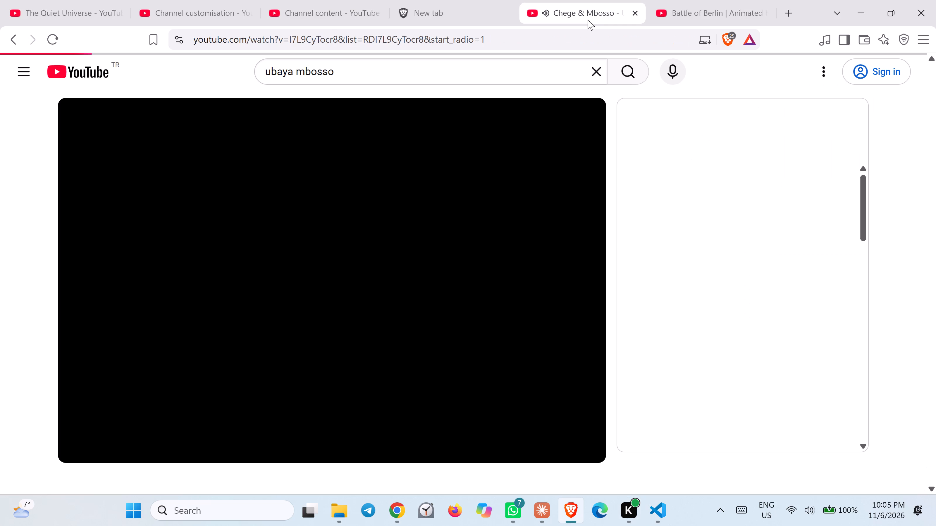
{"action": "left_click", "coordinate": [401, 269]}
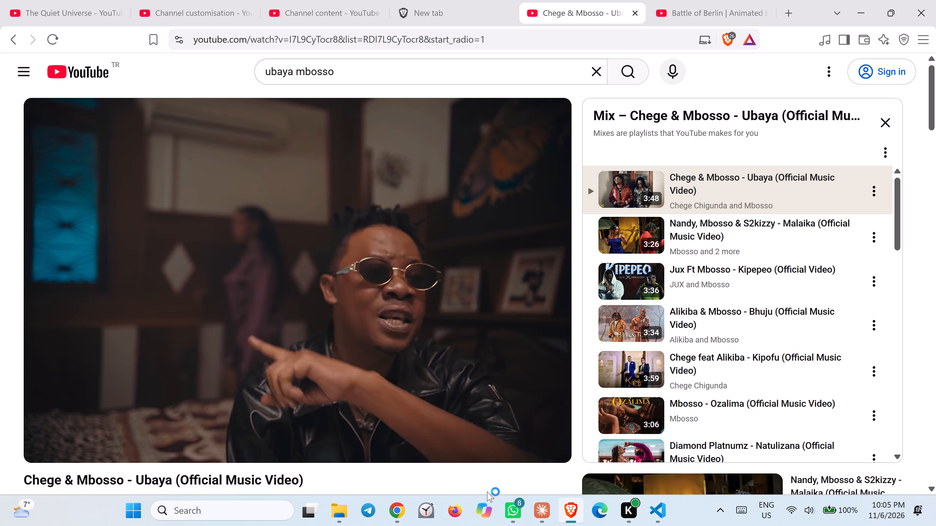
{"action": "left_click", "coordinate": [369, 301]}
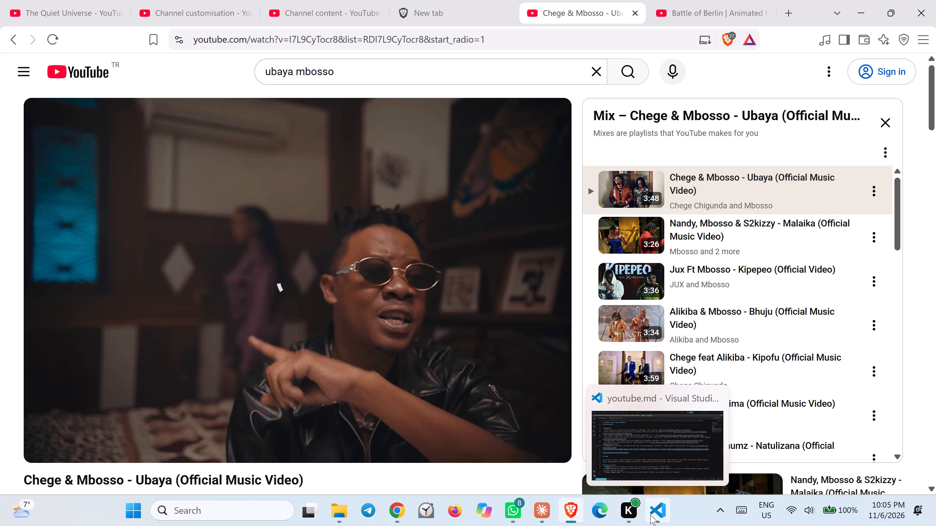
In Visual Studio Code, copy youtube.md's text from the description's opening line "Your boss just transferred you" through the end of the tags list.
{"action": "left_click", "coordinate": [646, 465]}
{"action": "scroll", "coordinate": [177, 382], "scroll_direction": "down", "scroll_amount": 2}
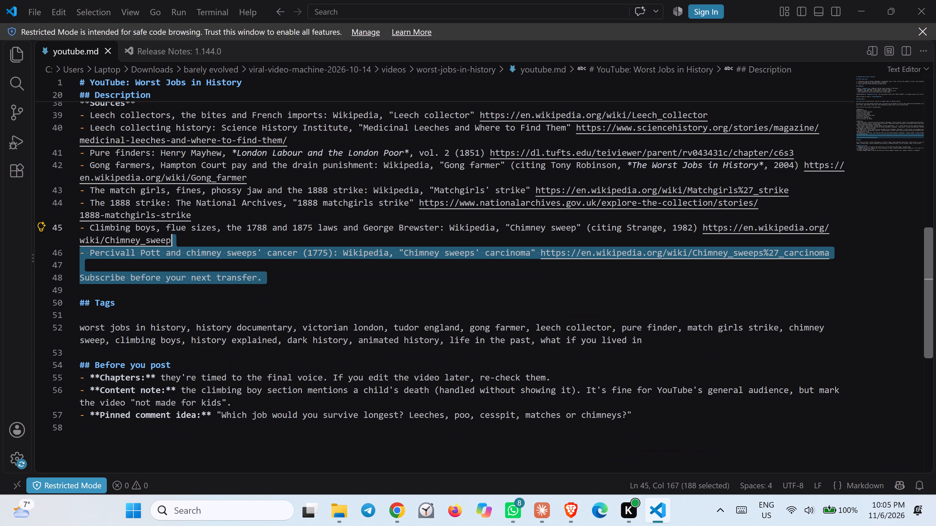
{"action": "left_click", "coordinate": [288, 289]}
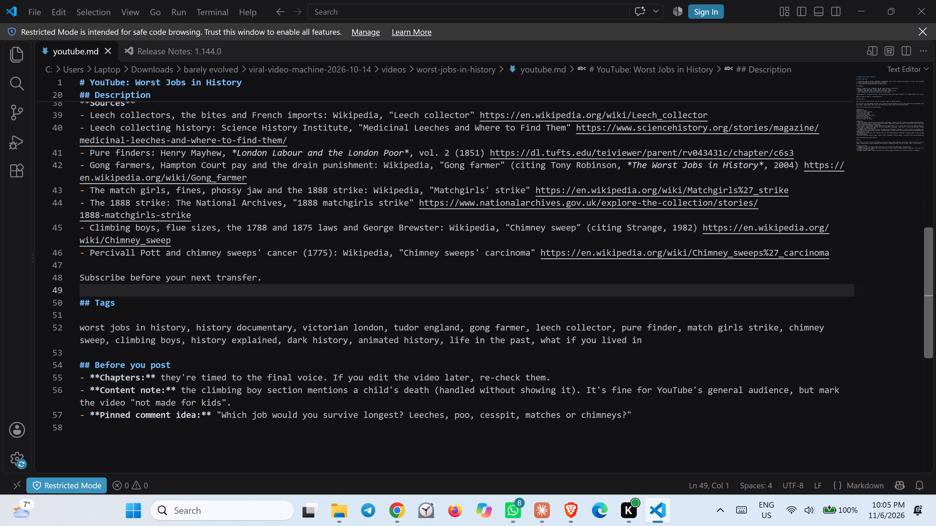
{"action": "left_click_drag", "start_coordinate": [656, 340], "coordinate": [542, 276]}
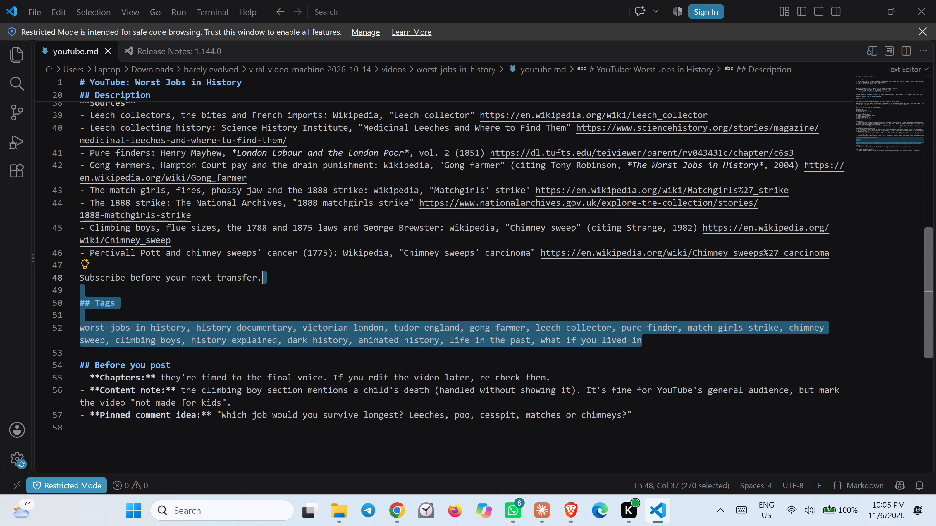
{"action": "left_click_drag", "start_coordinate": [542, 276], "coordinate": [190, 114]}
{"action": "scroll", "coordinate": [461, 236], "scroll_direction": "up", "scroll_amount": 4}
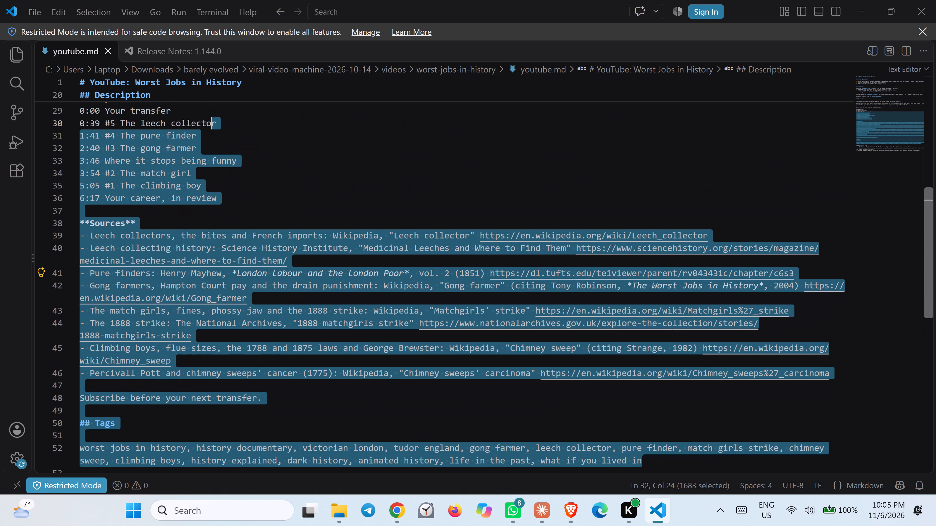
{"action": "left_click_drag", "start_coordinate": [190, 114], "coordinate": [161, 148]}
{"action": "scroll", "coordinate": [175, 113], "scroll_direction": "up", "scroll_amount": 3}
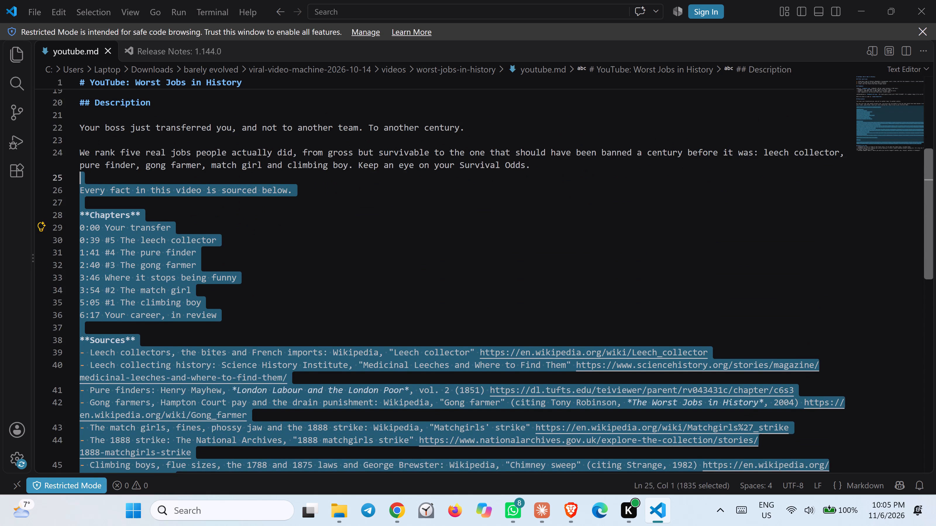
{"action": "scroll", "coordinate": [161, 148], "scroll_direction": "up", "scroll_amount": 2}
{"action": "left_click_drag", "start_coordinate": [161, 148], "coordinate": [77, 183]}
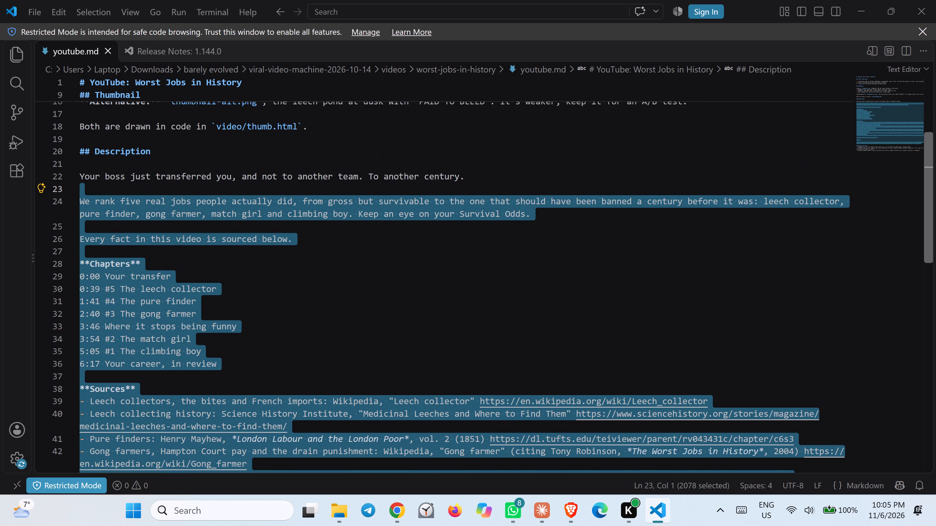
{"action": "left_click_drag", "start_coordinate": [77, 183], "coordinate": [80, 174]}
{"action": "key", "text": "ctrl+c"}
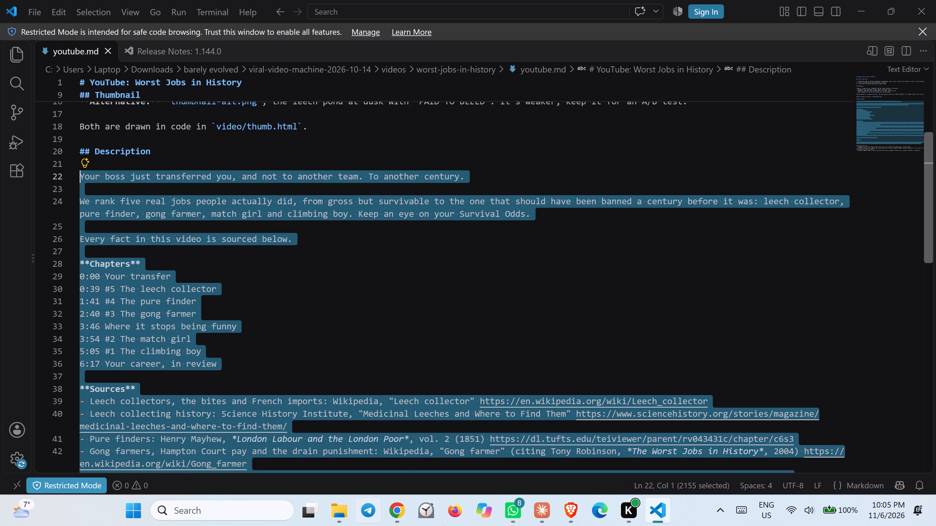
Back in Brave's YouTube Studio tab, paste the copied text into the video's description.
{"action": "left_click", "coordinate": [560, 433]}
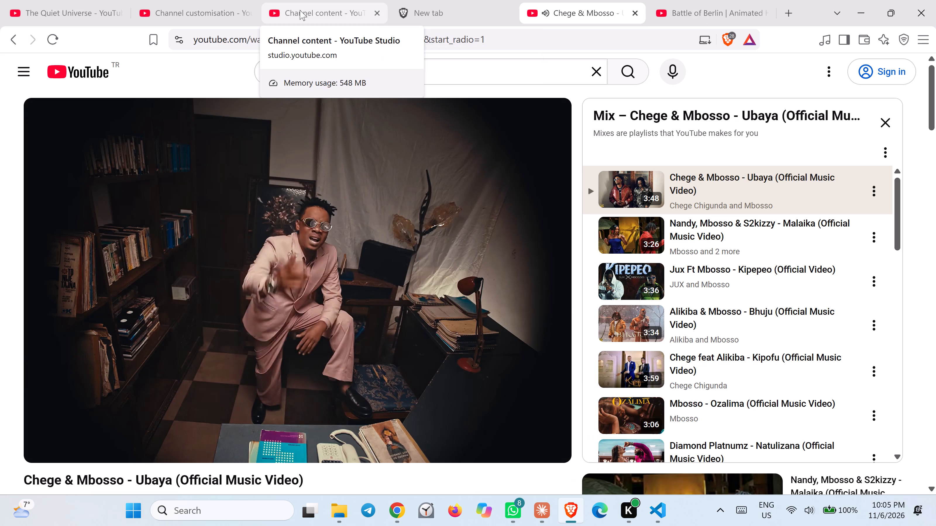
{"action": "left_click", "coordinate": [300, 10]}
{"action": "left_click", "coordinate": [233, 360]}
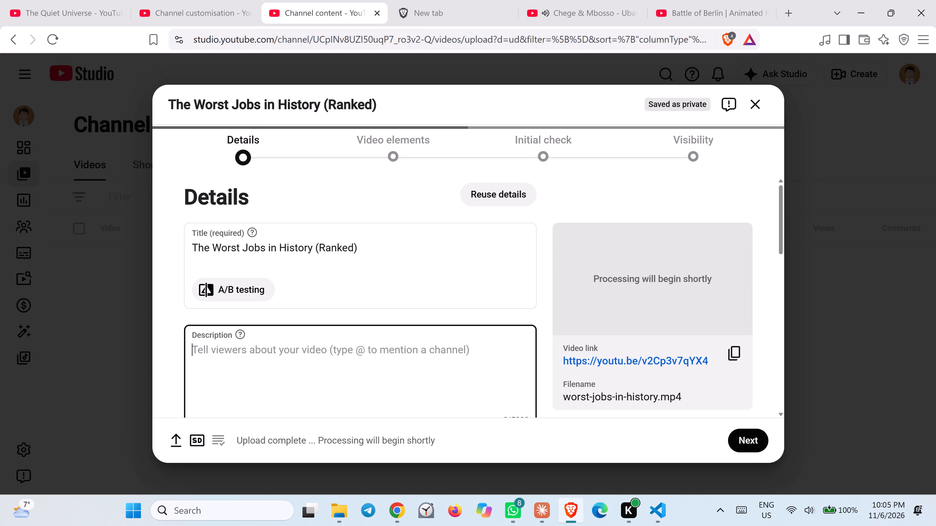
{"action": "key", "text": "ctrl+v"}
{"action": "scroll", "coordinate": [227, 349], "scroll_direction": "down", "scroll_amount": 1}
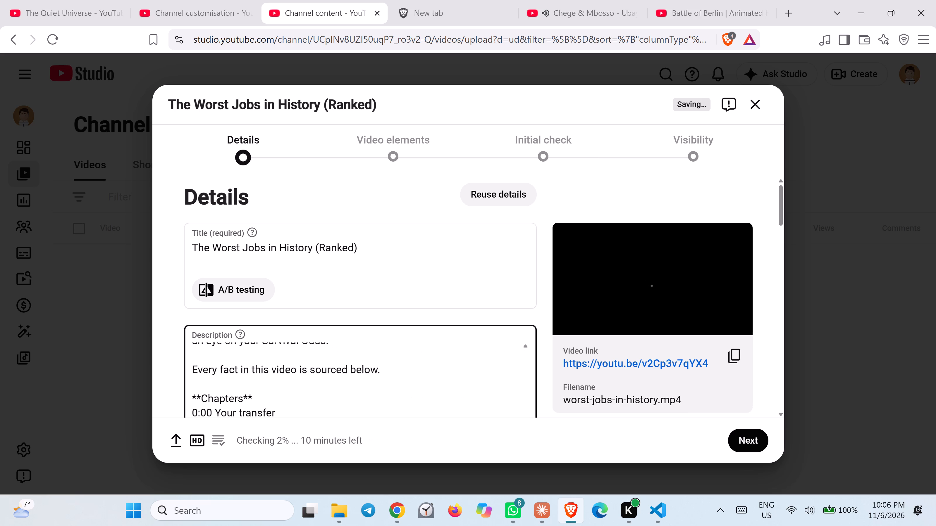
Cut the tags list, from "worst jobs in history" through "what if you lived in", out of the end of the description.
{"action": "scroll", "coordinate": [232, 359], "scroll_direction": "down", "scroll_amount": 1}
{"action": "scroll", "coordinate": [253, 392], "scroll_direction": "down", "scroll_amount": 1}
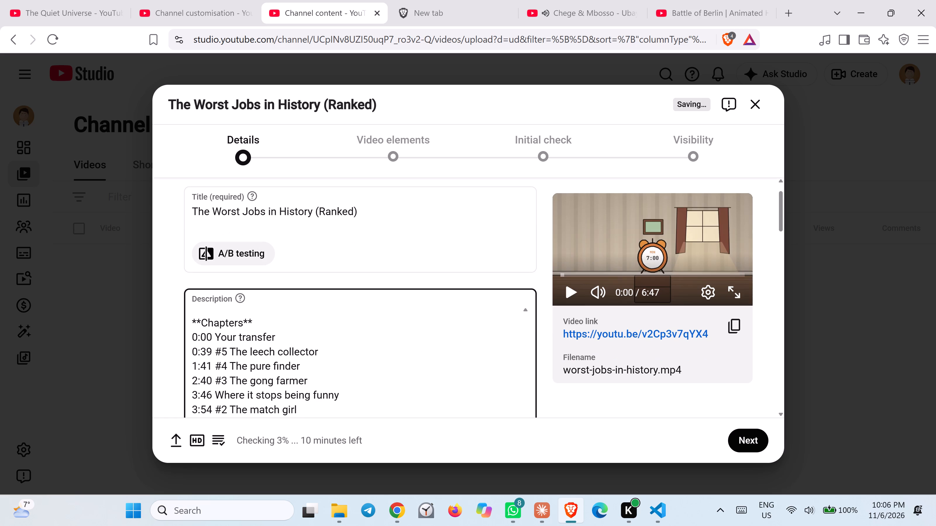
{"action": "scroll", "coordinate": [253, 392], "scroll_direction": "down", "scroll_amount": 2}
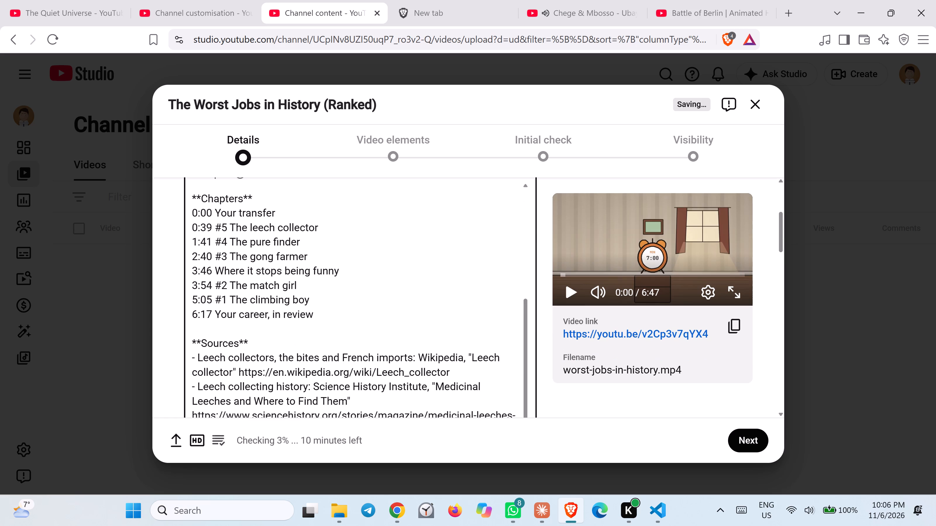
{"action": "scroll", "coordinate": [253, 392], "scroll_direction": "down", "scroll_amount": 2}
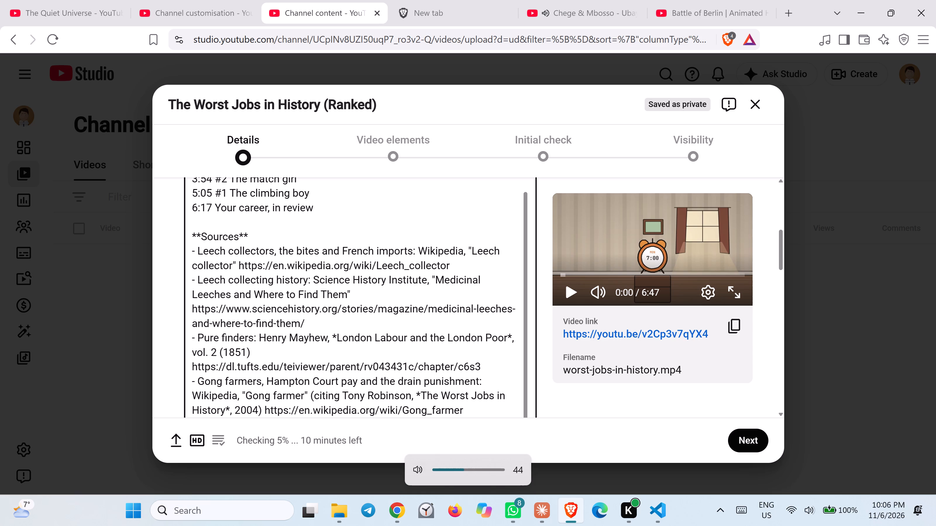
{"action": "scroll", "coordinate": [273, 337], "scroll_direction": "down", "scroll_amount": 2}
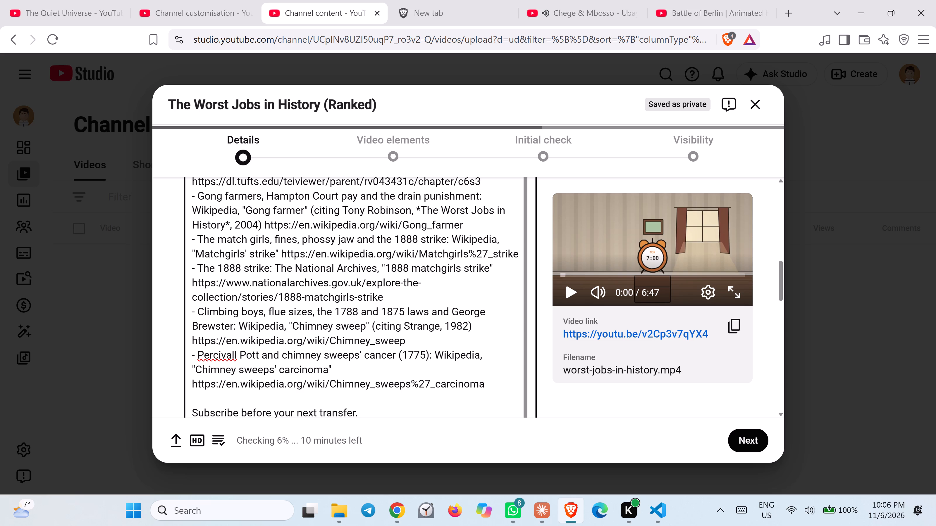
{"action": "scroll", "coordinate": [286, 357], "scroll_direction": "down", "scroll_amount": 2}
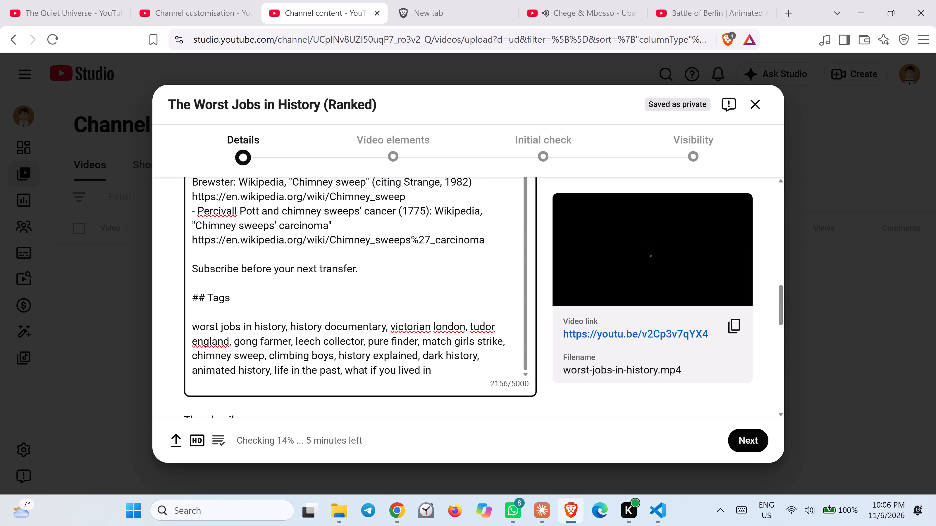
{"action": "left_click_drag", "start_coordinate": [436, 375], "coordinate": [189, 330]}
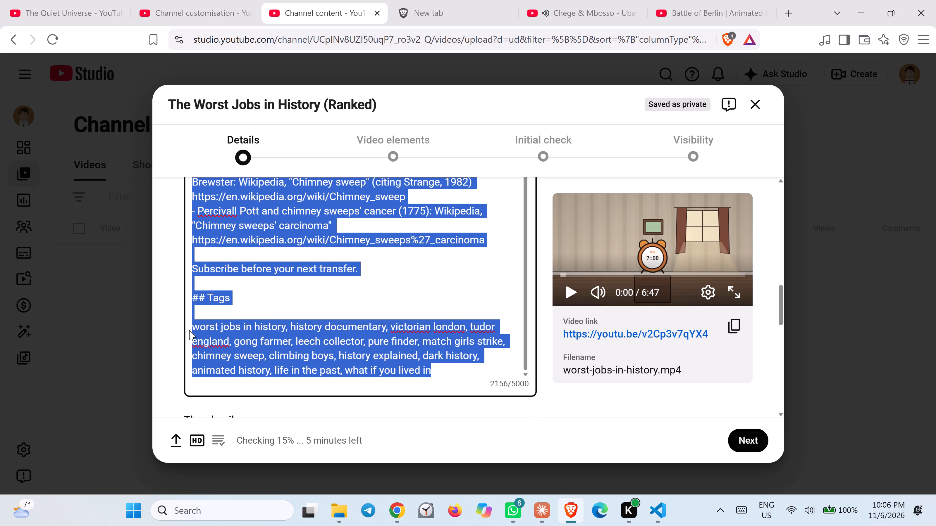
{"action": "left_click_drag", "start_coordinate": [189, 330], "coordinate": [193, 330]}
{"action": "key", "text": "ctrl+c"}
{"action": "key", "text": "BackSpace"}
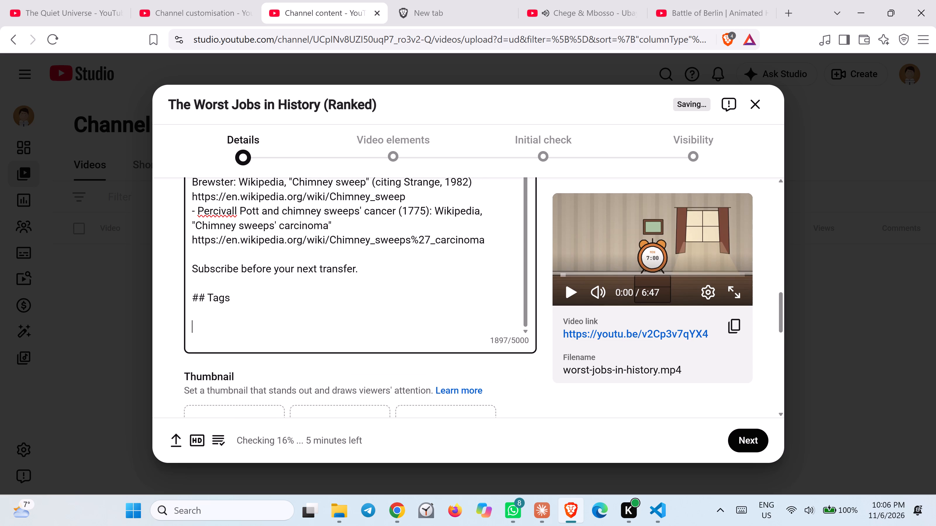
Delete the leftover "## Tags" heading below "Subscribe before your next transfer." in the description.
{"action": "left_click_drag", "start_coordinate": [242, 298], "coordinate": [199, 298]}
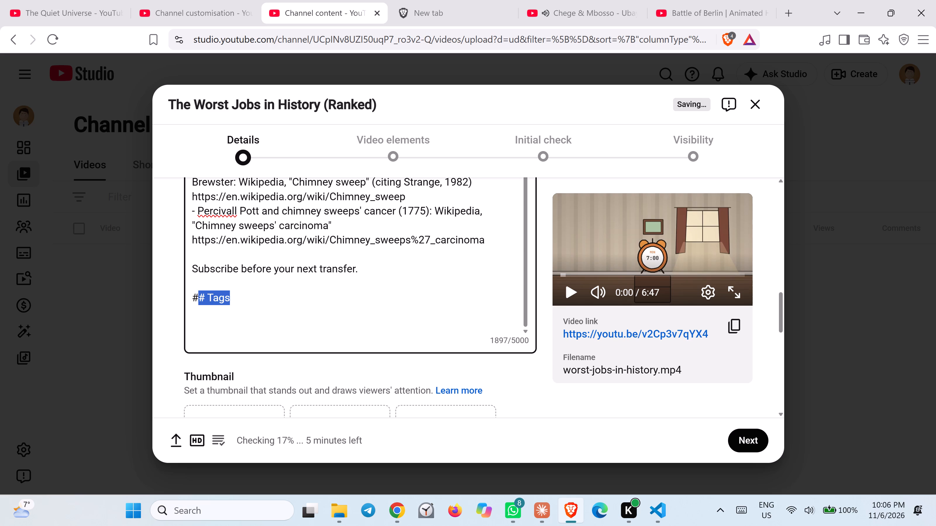
{"action": "left_click_drag", "start_coordinate": [199, 298], "coordinate": [192, 303]}
{"action": "key", "text": "BackSpace"}
{"action": "key", "text": "BackSpace"}
Reveal the additional video details and paste the copied list, from "worst jobs in history" to "what if you lived in", as the video's tags.
{"action": "scroll", "coordinate": [225, 356], "scroll_direction": "down", "scroll_amount": 2}
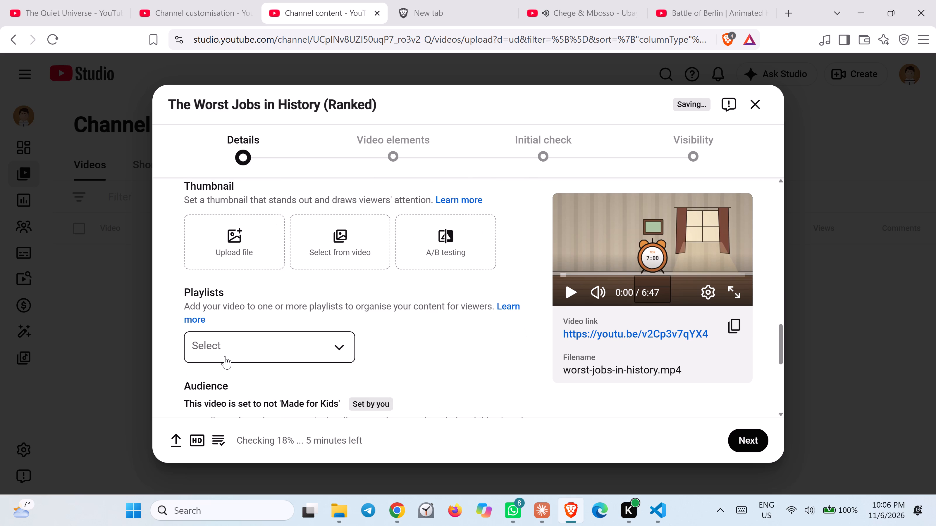
{"action": "scroll", "coordinate": [225, 356], "scroll_direction": "down", "scroll_amount": 3}
{"action": "left_click", "coordinate": [226, 353]}
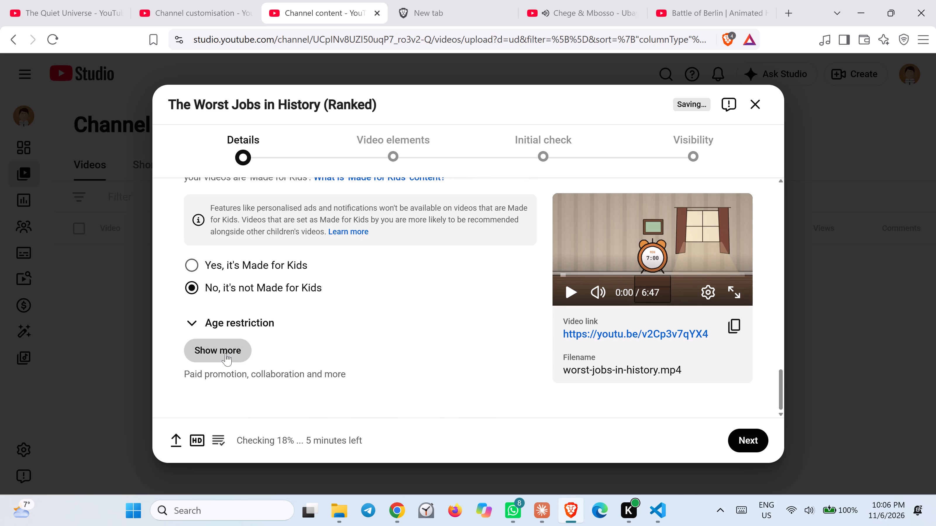
{"action": "scroll", "coordinate": [262, 366], "scroll_direction": "down", "scroll_amount": 3}
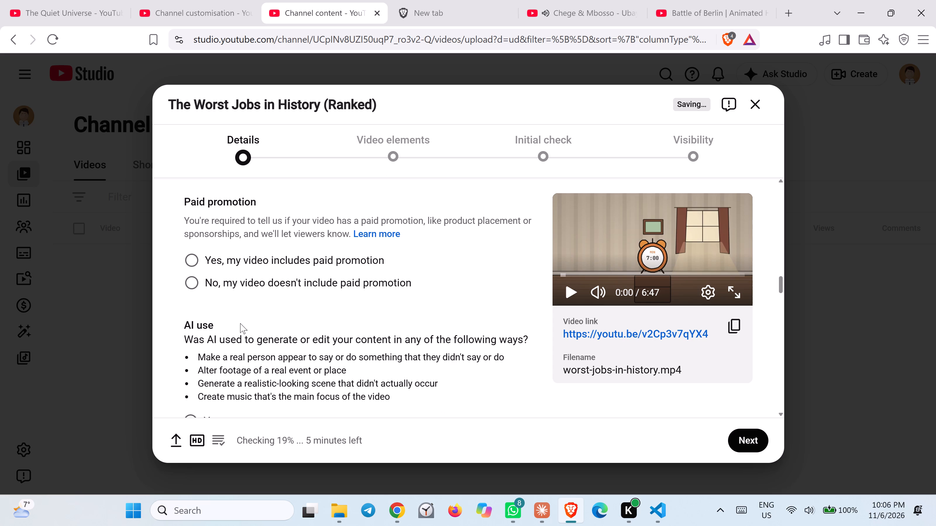
{"action": "scroll", "coordinate": [195, 359], "scroll_direction": "down", "scroll_amount": 2}
{"action": "scroll", "coordinate": [226, 345], "scroll_direction": "down", "scroll_amount": 1}
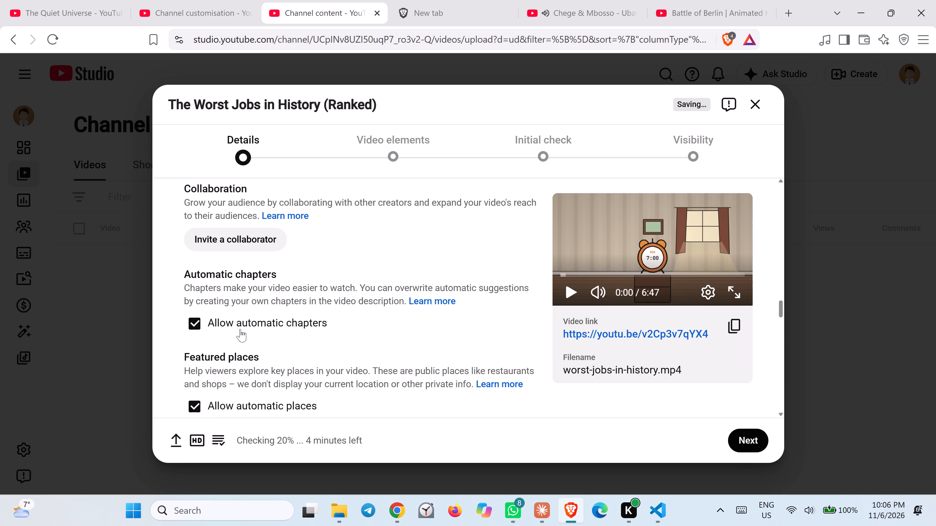
{"action": "scroll", "coordinate": [240, 329], "scroll_direction": "down", "scroll_amount": 3}
{"action": "left_click", "coordinate": [221, 290]}
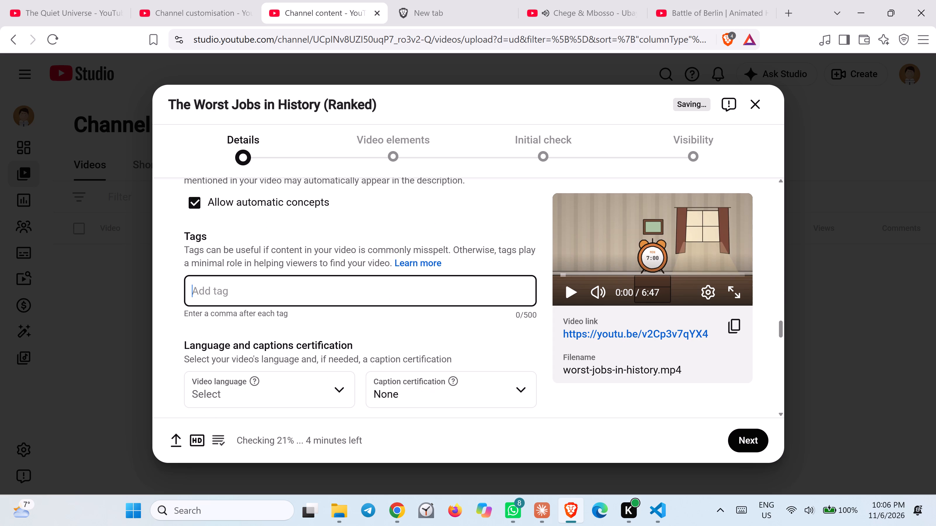
{"action": "key", "text": "ctrl+v"}
{"action": "scroll", "coordinate": [509, 396], "scroll_direction": "down", "scroll_amount": 1}
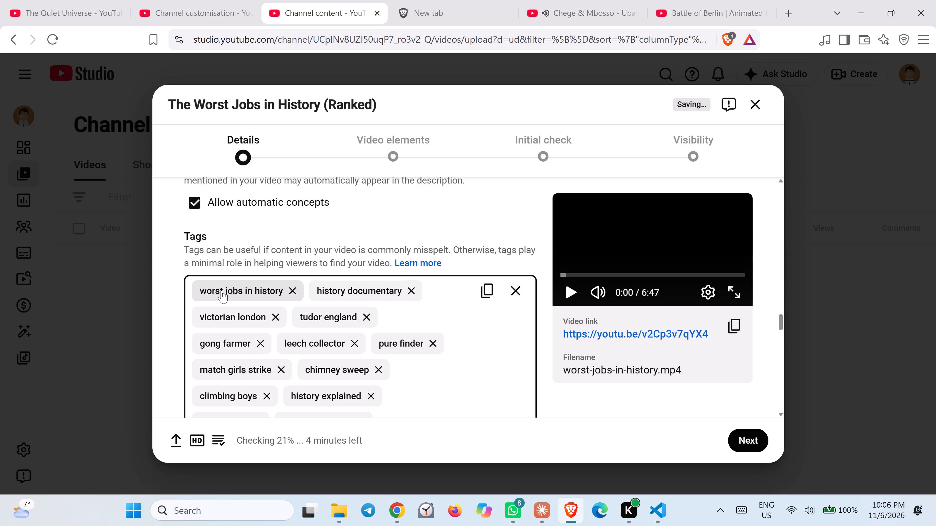
{"action": "scroll", "coordinate": [221, 290], "scroll_direction": "down", "scroll_amount": 1}
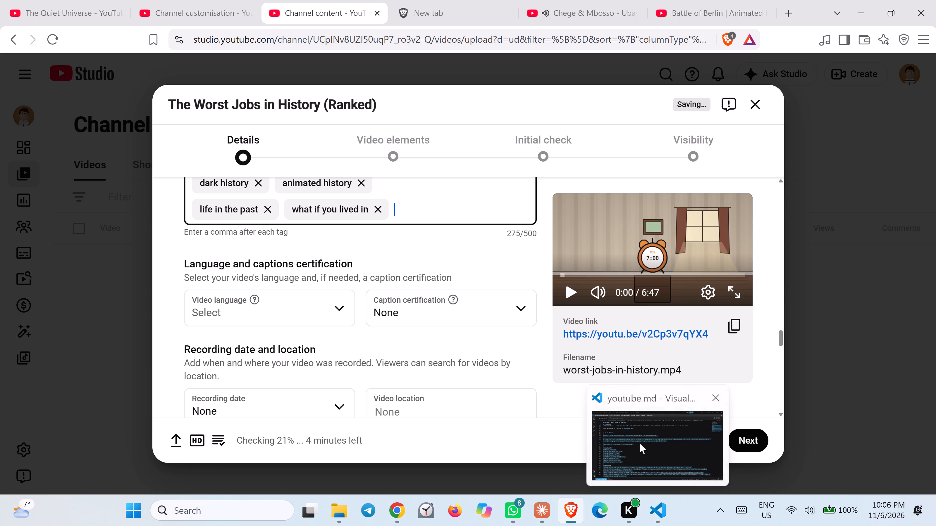
Switch to Visual Studio Code and copy youtube.md's pinned comment idea, "Which job would you survive longest? Leeches, poo, cesspit, matches or chimneys?".
{"action": "left_click", "coordinate": [640, 443]}
{"action": "scroll", "coordinate": [322, 338], "scroll_direction": "down", "scroll_amount": 5}
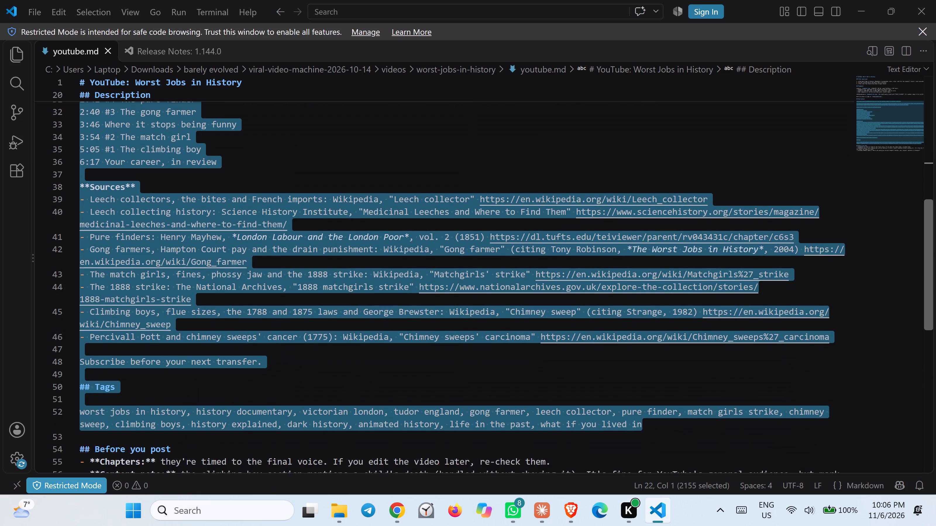
{"action": "scroll", "coordinate": [317, 336], "scroll_direction": "down", "scroll_amount": 2}
{"action": "left_click_drag", "start_coordinate": [221, 342], "coordinate": [615, 350]}
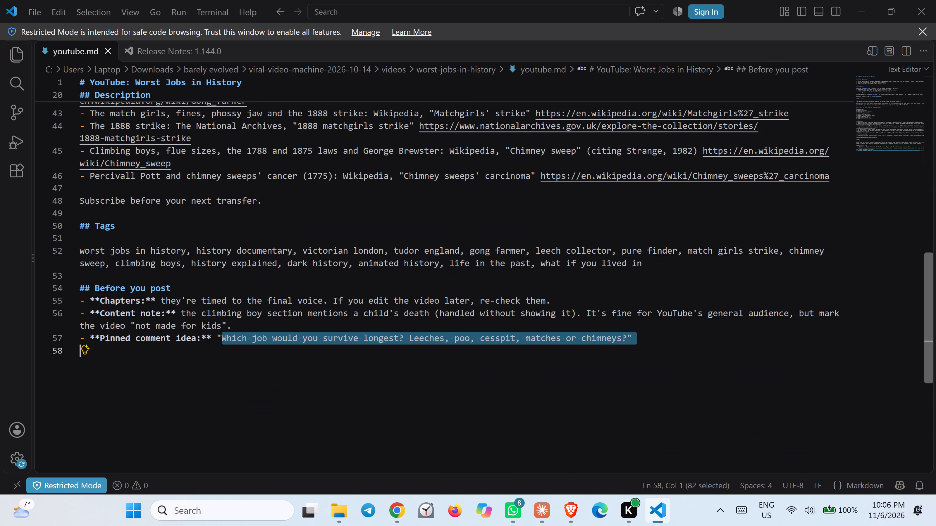
{"action": "key", "text": "ctrl+c"}
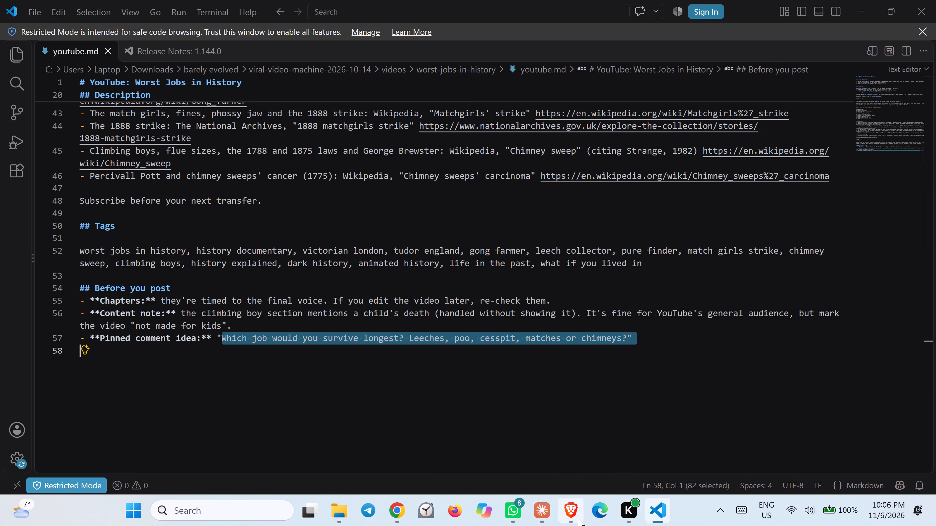
Return to the upload in Brave and examine the remaining details, including licence, remixing, category and comment settings, for a pinned comment option.
{"action": "left_click", "coordinate": [570, 463]}
{"action": "scroll", "coordinate": [293, 368], "scroll_direction": "down", "scroll_amount": 3}
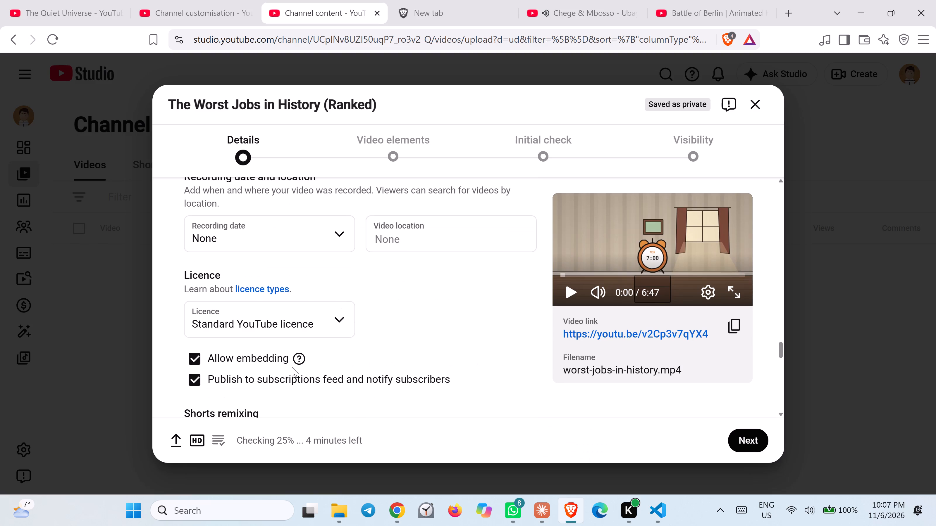
{"action": "scroll", "coordinate": [292, 367], "scroll_direction": "down", "scroll_amount": 4}
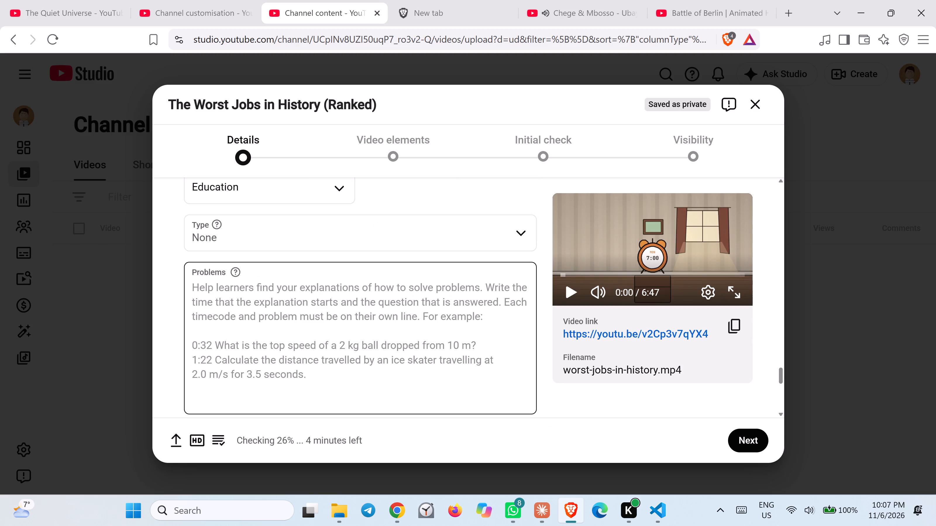
{"action": "scroll", "coordinate": [292, 366], "scroll_direction": "left", "scroll_amount": 1}
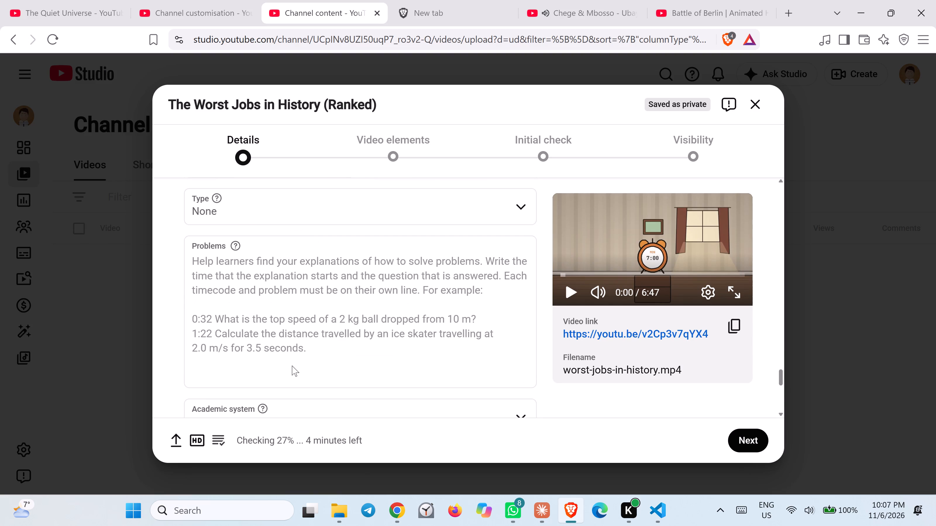
{"action": "scroll", "coordinate": [292, 366], "scroll_direction": "left", "scroll_amount": 2}
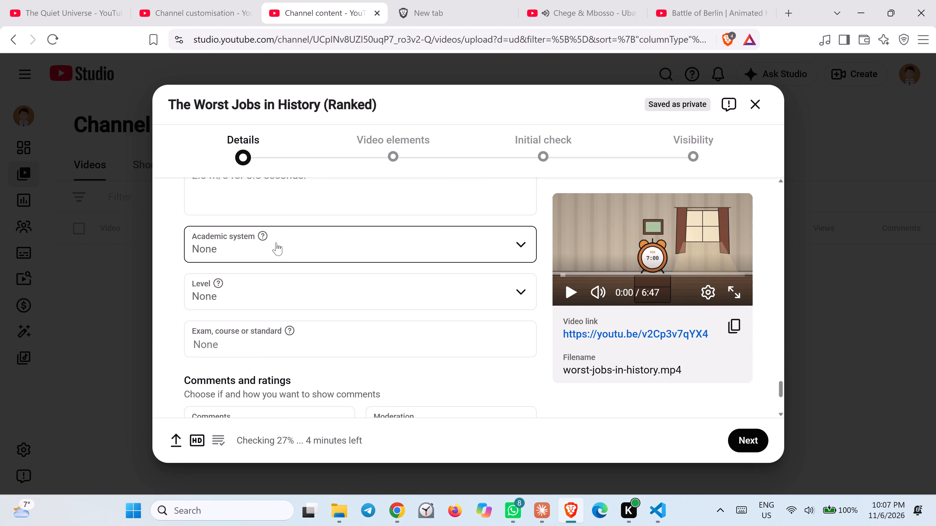
{"action": "scroll", "coordinate": [292, 269], "scroll_direction": "up", "scroll_amount": 3}
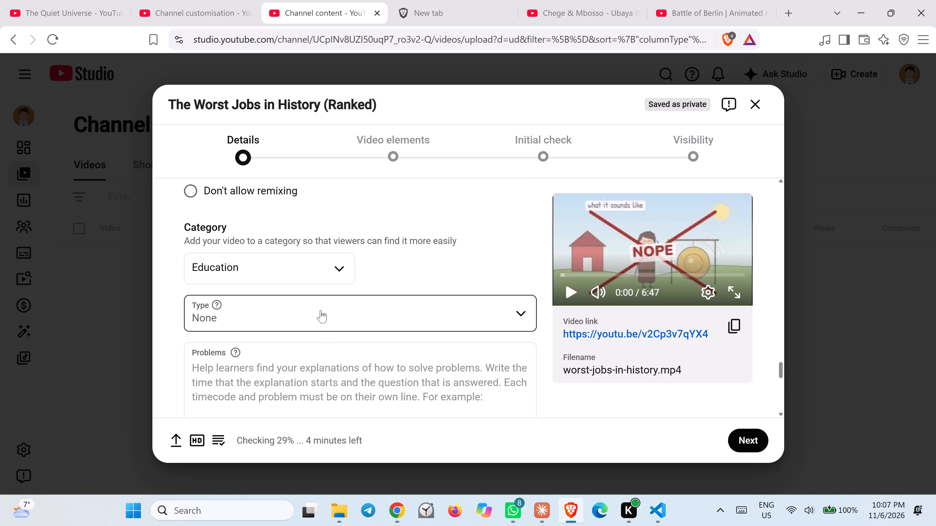
{"action": "scroll", "coordinate": [305, 361], "scroll_direction": "down", "scroll_amount": 6}
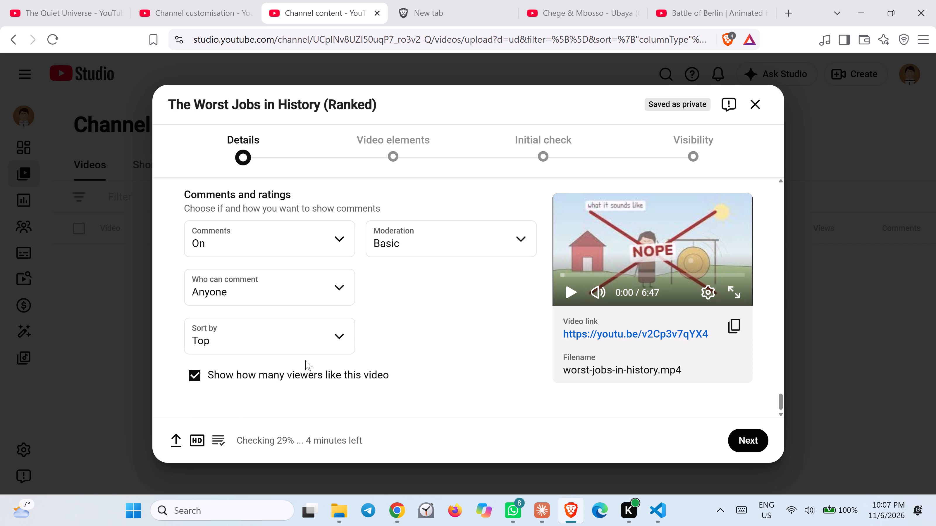
{"action": "scroll", "coordinate": [305, 360], "scroll_direction": "down", "scroll_amount": 1}
{"action": "scroll", "coordinate": [284, 345], "scroll_direction": "up", "scroll_amount": 1}
{"action": "scroll", "coordinate": [284, 345], "scroll_direction": "left", "scroll_amount": 1}
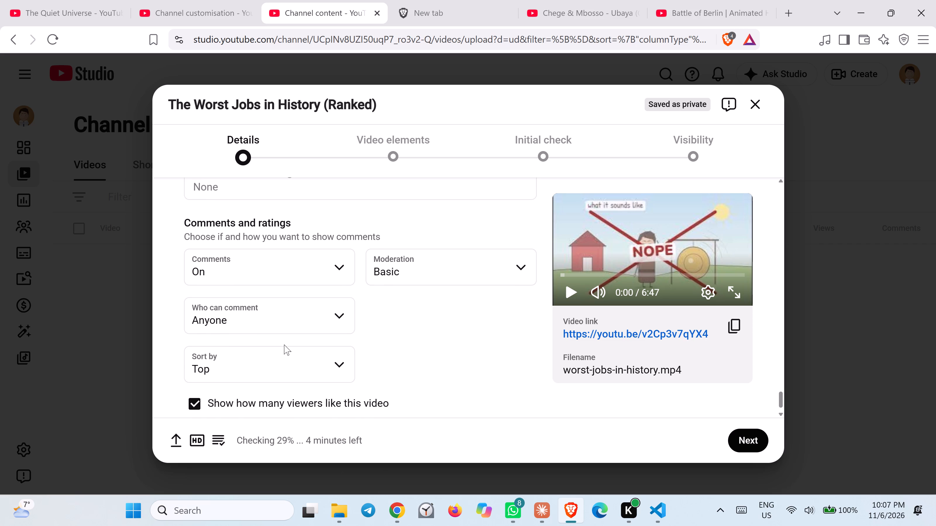
{"action": "scroll", "coordinate": [284, 345], "scroll_direction": "down", "scroll_amount": 1}
{"action": "scroll", "coordinate": [284, 345], "scroll_direction": "up", "scroll_amount": 1}
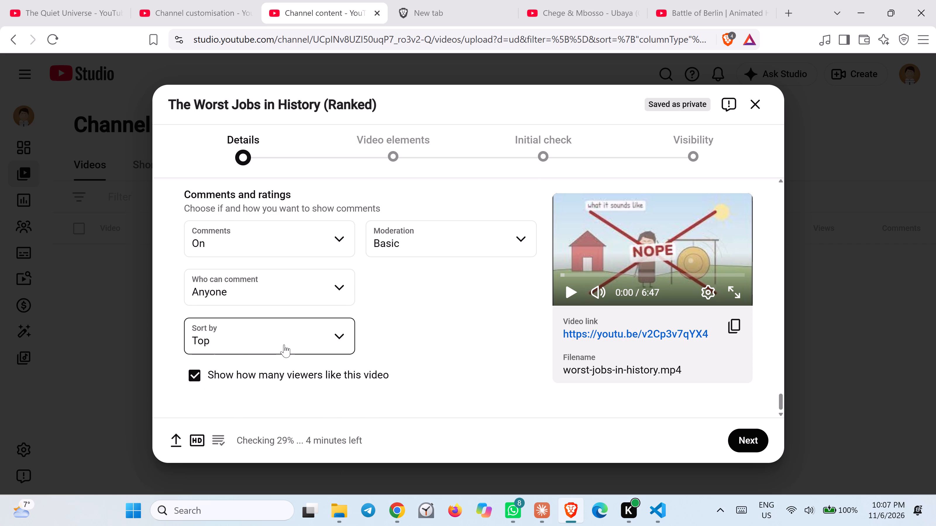
{"action": "scroll", "coordinate": [284, 345], "scroll_direction": "up", "scroll_amount": 2}
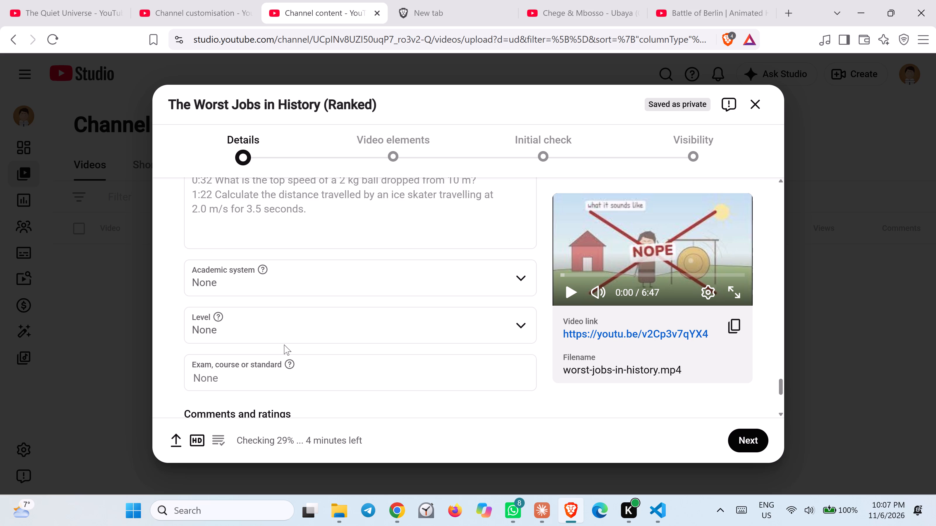
{"action": "scroll", "coordinate": [284, 345], "scroll_direction": "up", "scroll_amount": 3}
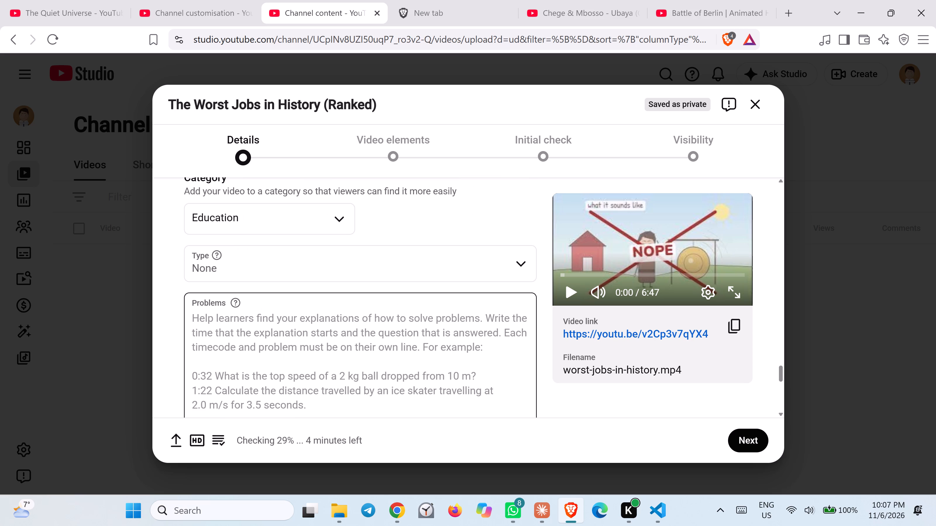
{"action": "scroll", "coordinate": [284, 345], "scroll_direction": "up", "scroll_amount": 2}
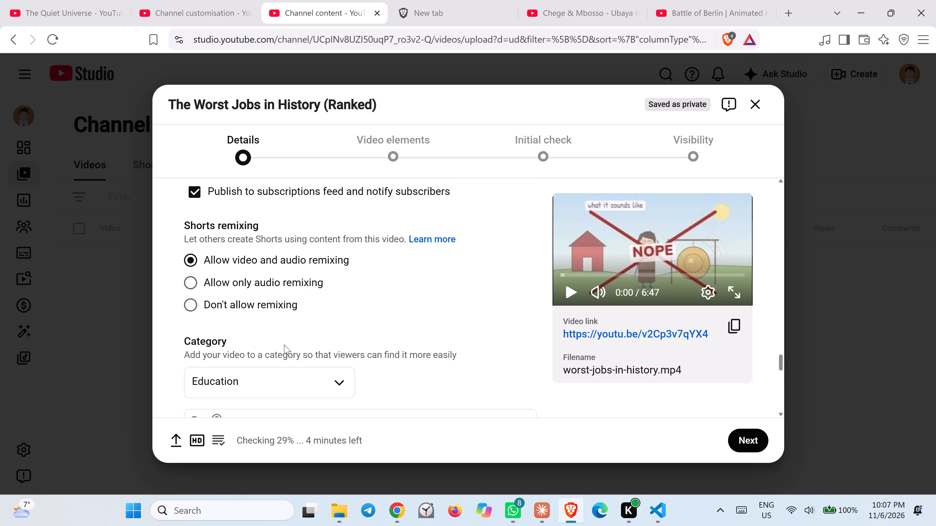
{"action": "scroll", "coordinate": [284, 345], "scroll_direction": "up", "scroll_amount": 2}
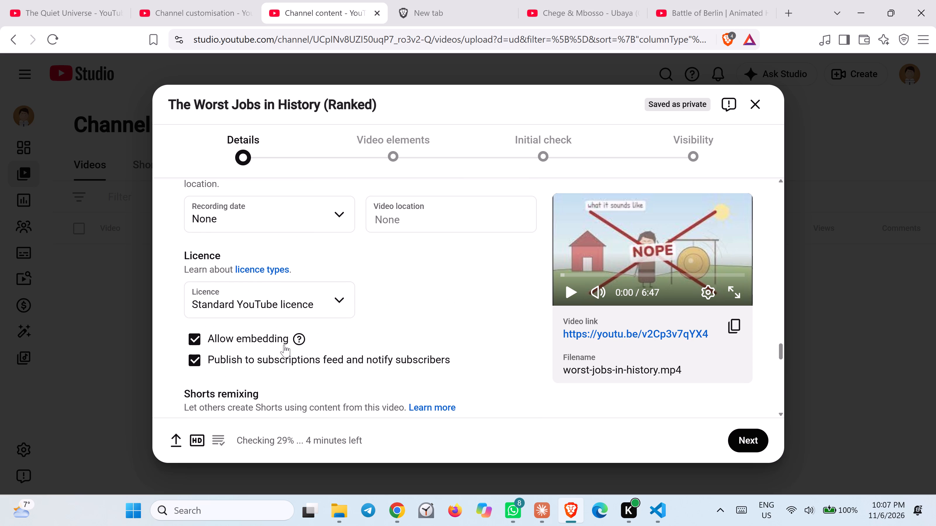
{"action": "scroll", "coordinate": [284, 345], "scroll_direction": "up", "scroll_amount": 2}
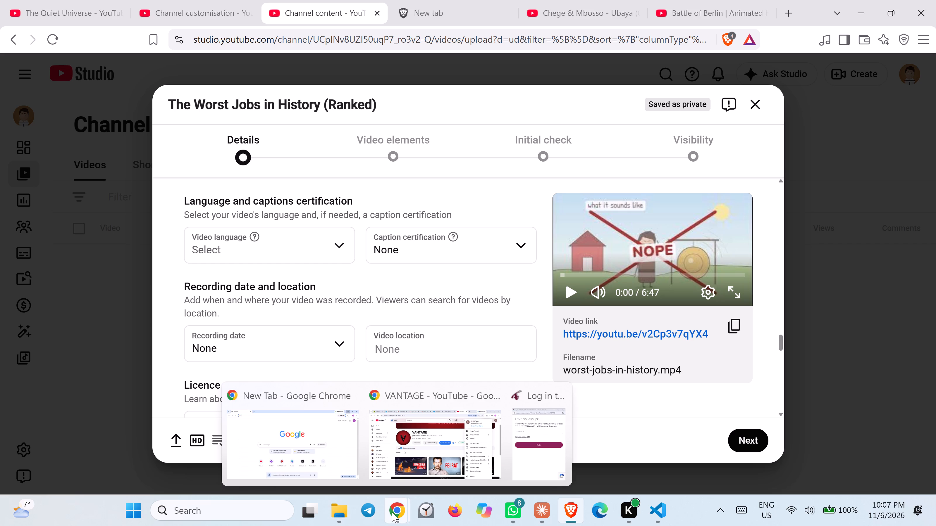
Switch to File Explorer and compare the thumbnail images in the worst-jobs-in-history folder, also checking its video subfolder.
{"action": "left_click", "coordinate": [336, 460]}
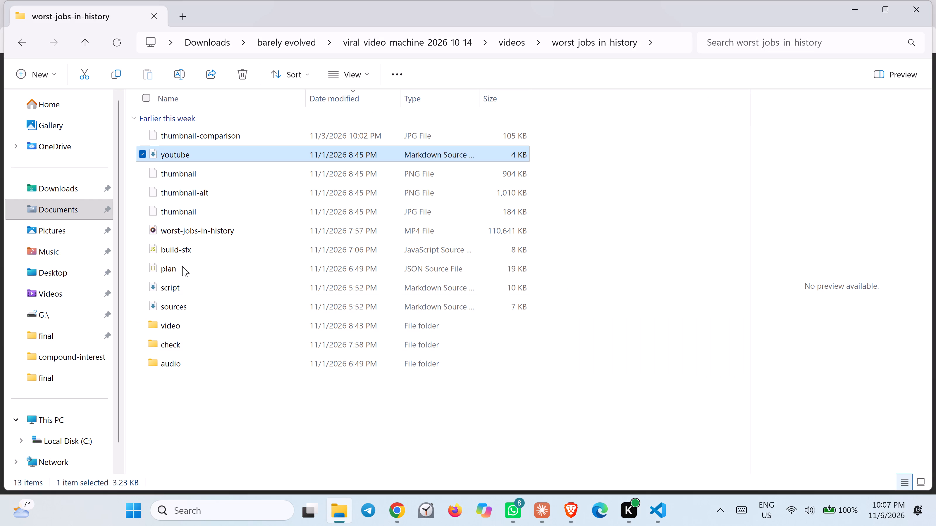
{"action": "left_click", "coordinate": [220, 134]}
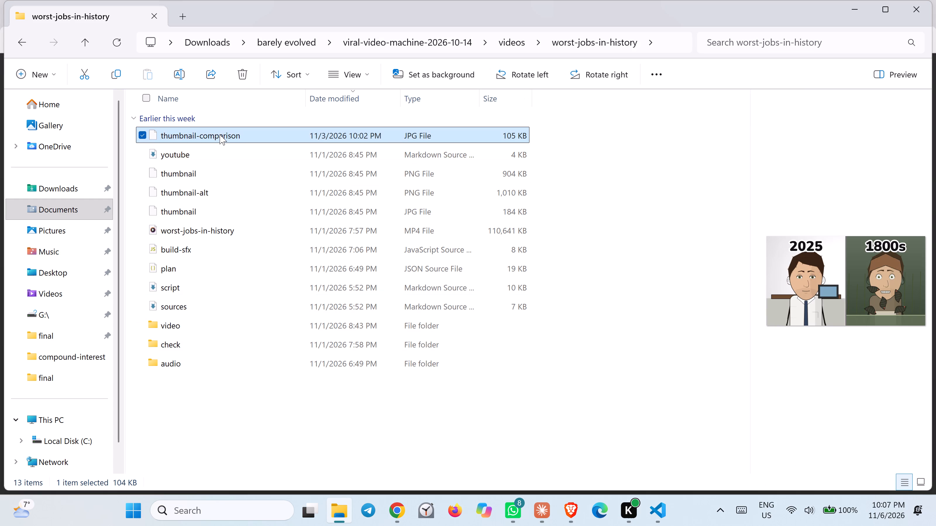
{"action": "left_click", "coordinate": [208, 172]}
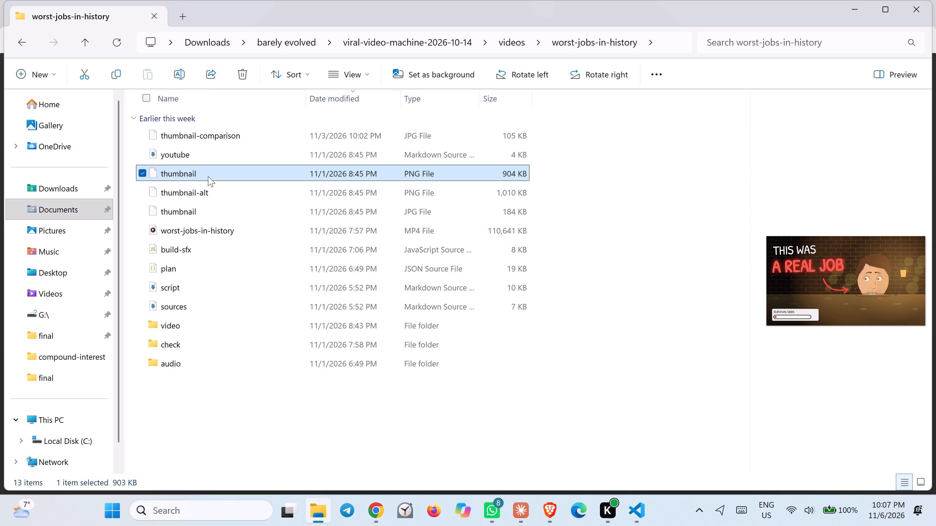
{"action": "left_click", "coordinate": [218, 191]}
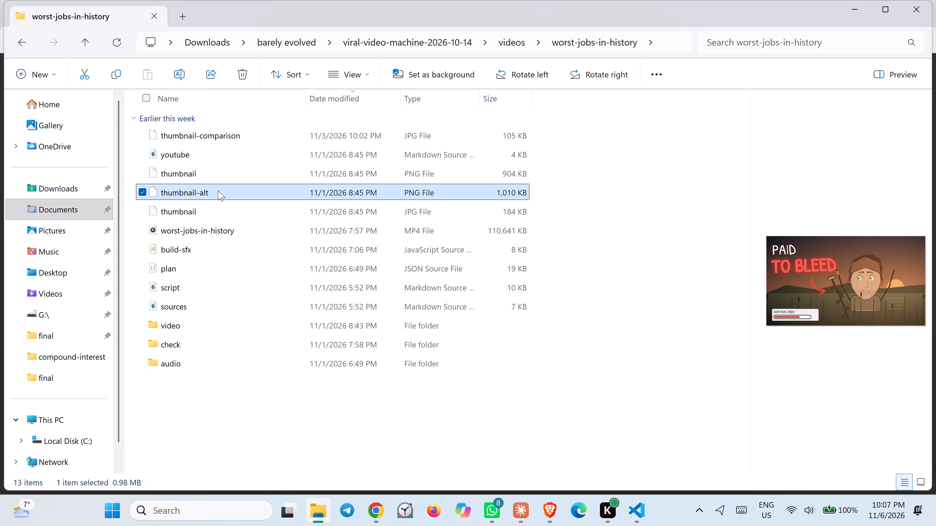
{"action": "left_click", "coordinate": [226, 136]}
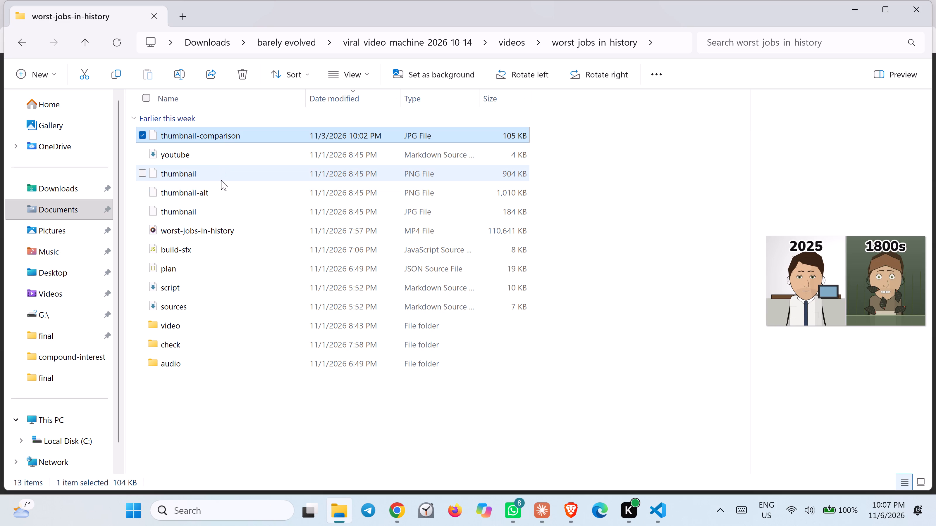
{"action": "left_click", "coordinate": [226, 197]}
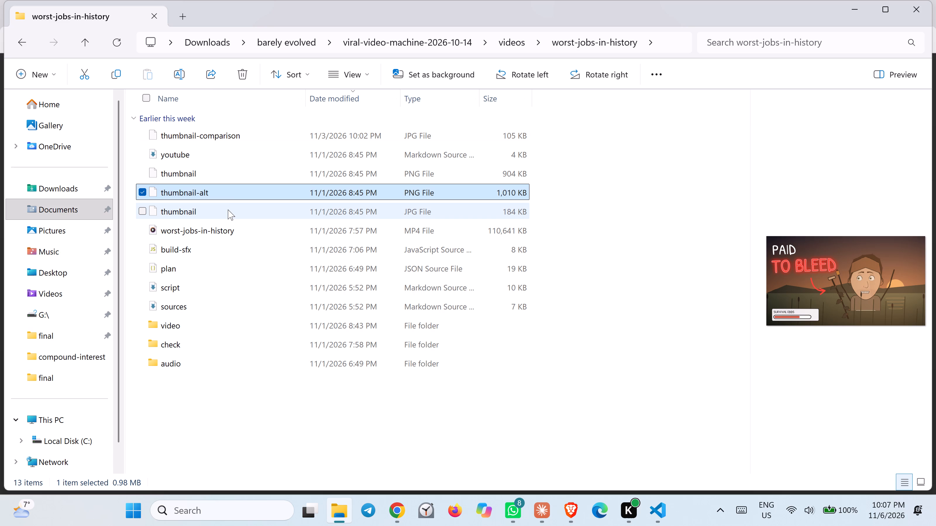
{"action": "left_click", "coordinate": [228, 210]}
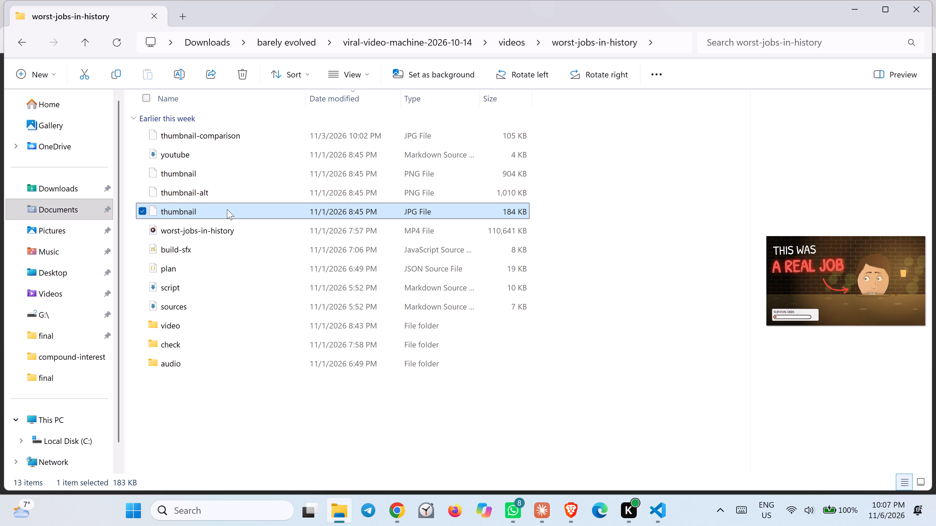
{"action": "left_click", "coordinate": [190, 323]}
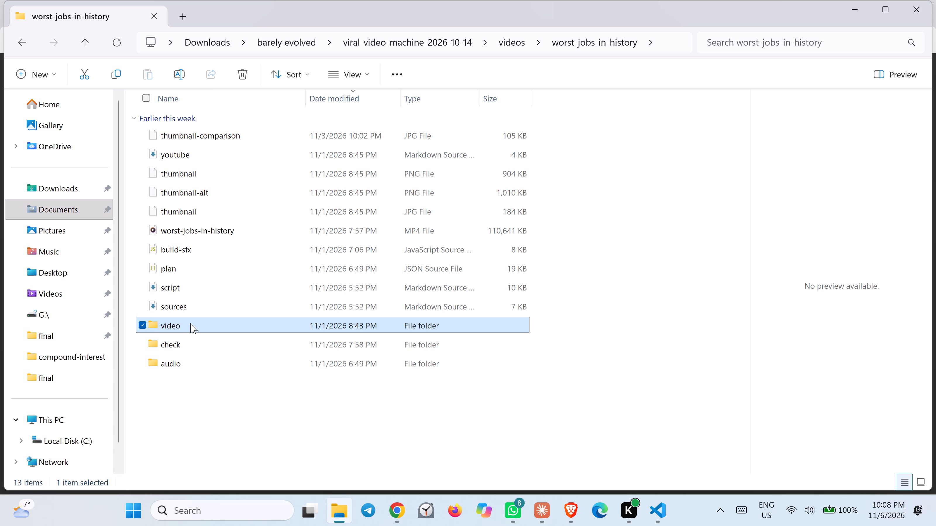
{"action": "double_click", "coordinate": [190, 323]}
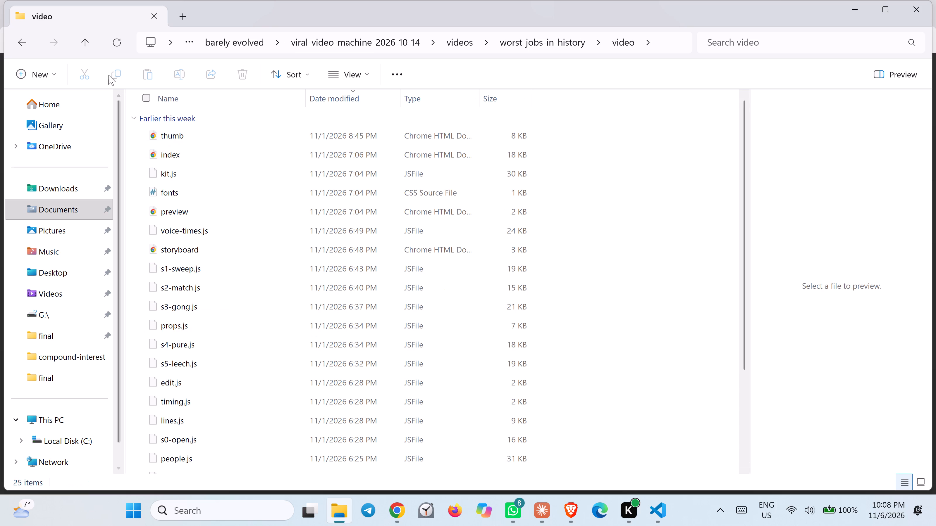
{"action": "left_click", "coordinate": [85, 46]}
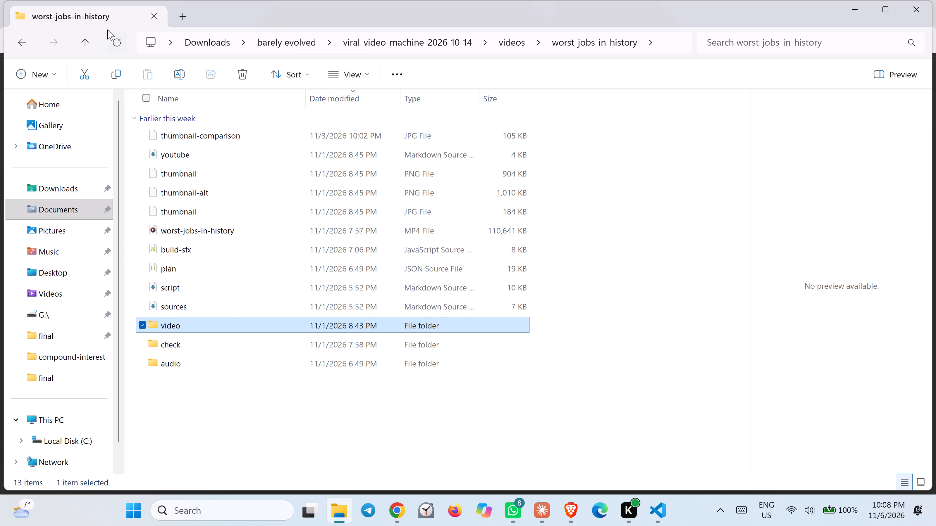
{"action": "left_click", "coordinate": [89, 39]}
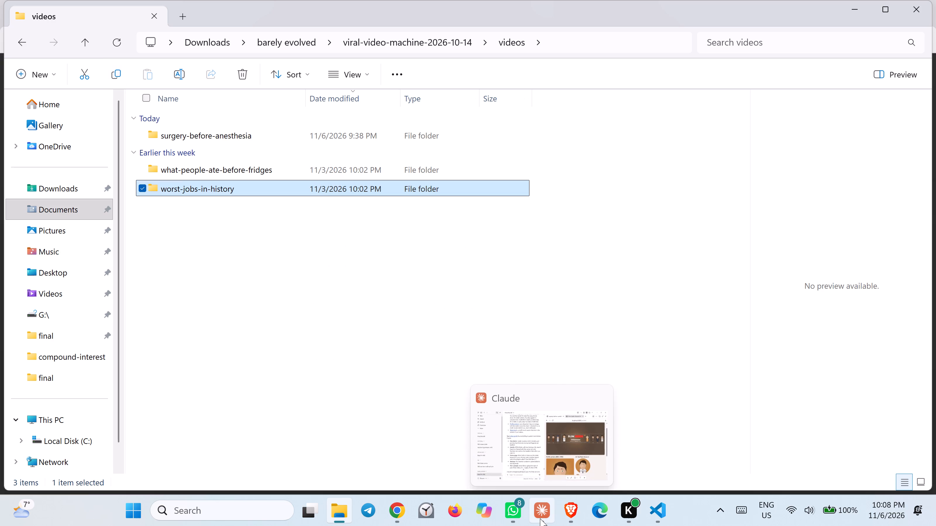
Return to the upload in Brave and answer No to the AI use question in the video details.
{"action": "left_click", "coordinate": [584, 456]}
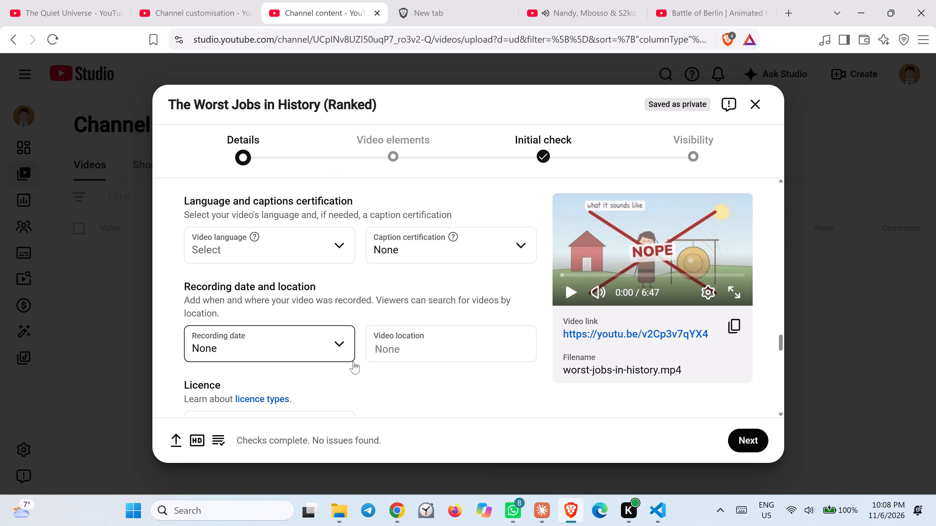
{"action": "scroll", "coordinate": [353, 361], "scroll_direction": "down", "scroll_amount": 5}
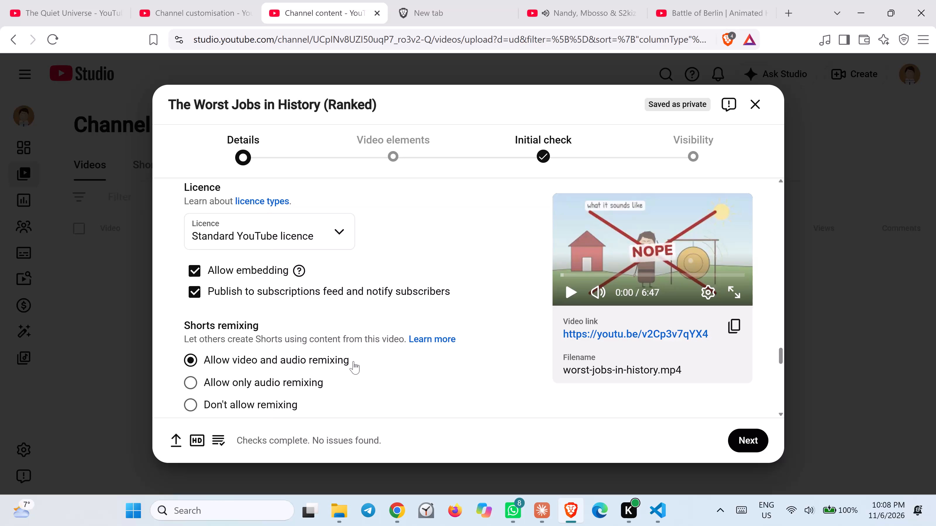
{"action": "scroll", "coordinate": [353, 361], "scroll_direction": "down", "scroll_amount": 5}
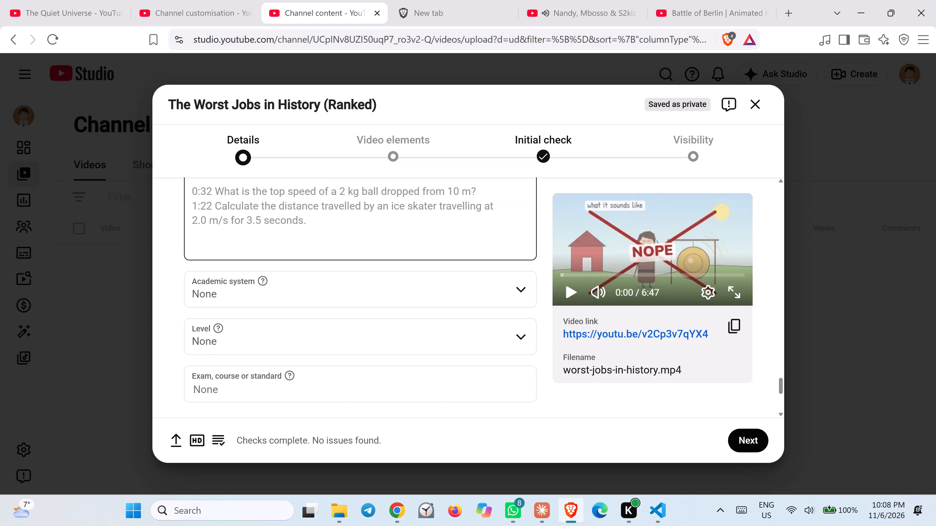
{"action": "scroll", "coordinate": [353, 361], "scroll_direction": "up", "scroll_amount": 6}
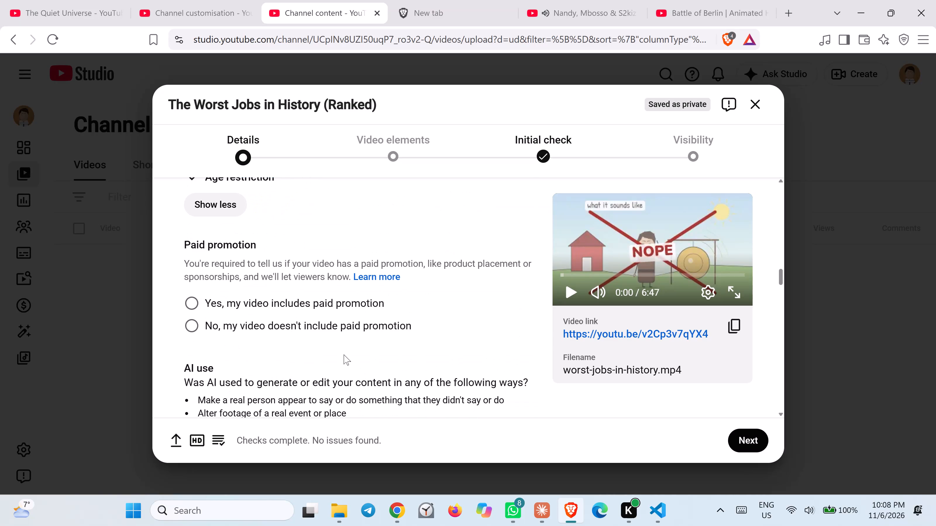
{"action": "scroll", "coordinate": [344, 354], "scroll_direction": "down", "scroll_amount": 1}
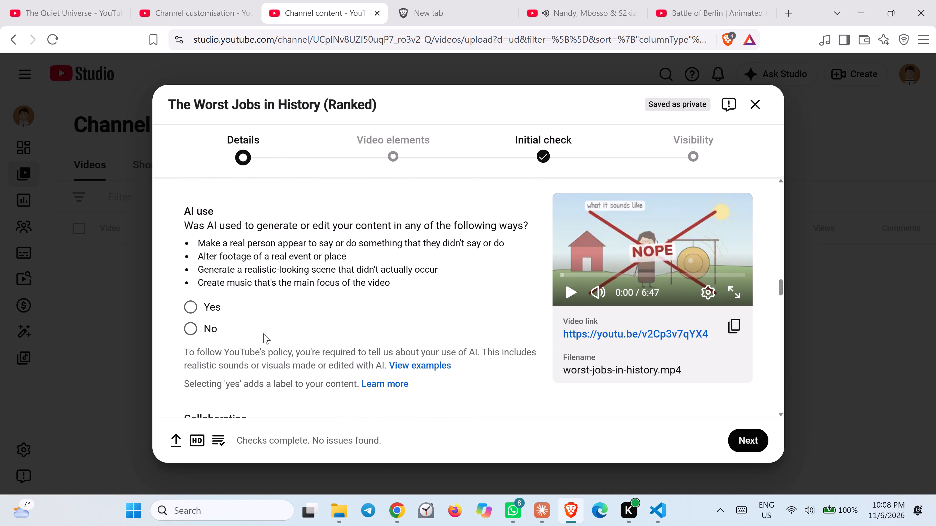
{"action": "scroll", "coordinate": [192, 312], "scroll_direction": "down", "scroll_amount": 2}
{"action": "scroll", "coordinate": [209, 318], "scroll_direction": "up", "scroll_amount": 1}
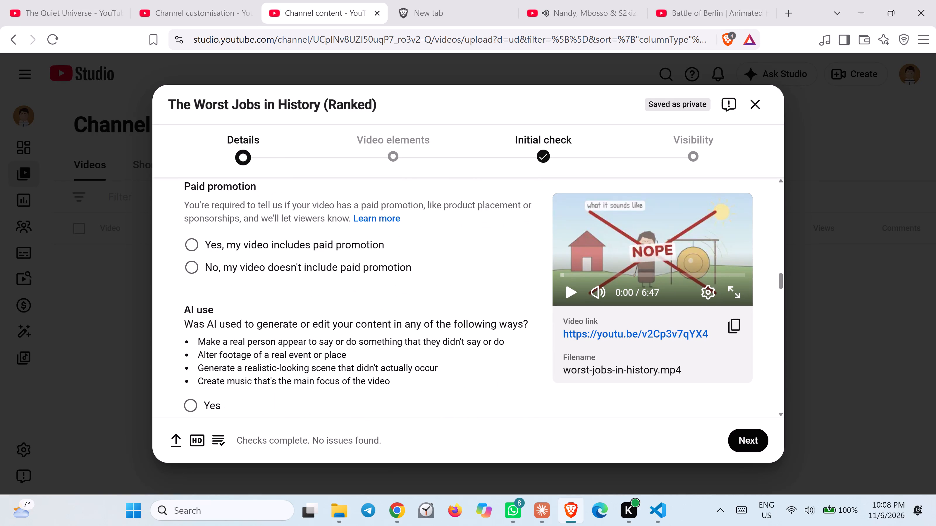
{"action": "scroll", "coordinate": [217, 374], "scroll_direction": "down", "scroll_amount": 1}
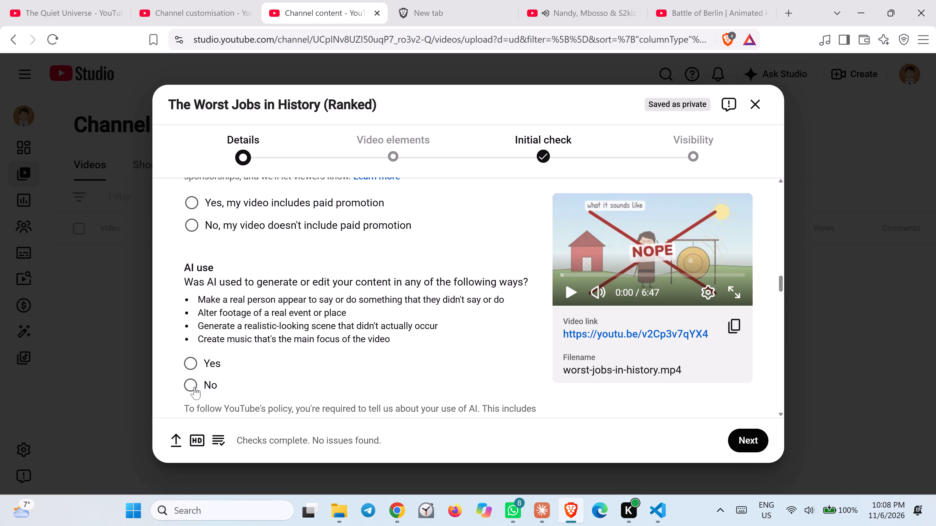
{"action": "left_click", "coordinate": [194, 387]}
Start a thumbnail-only A/B test and add the "This was a real job" image, thumbnail, as Thumbnail 1.
{"action": "scroll", "coordinate": [194, 387], "scroll_direction": "down", "scroll_amount": 1}
{"action": "scroll", "coordinate": [252, 353], "scroll_direction": "up", "scroll_amount": 4}
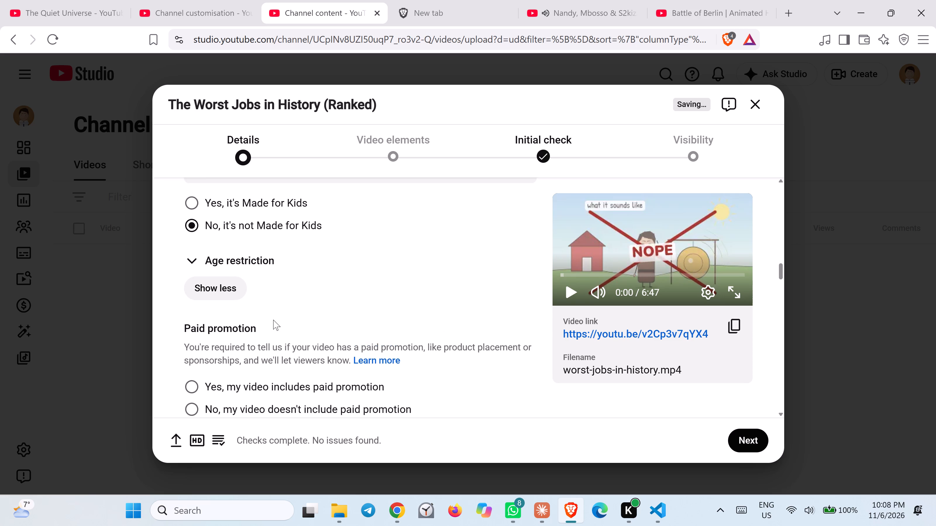
{"action": "scroll", "coordinate": [273, 320], "scroll_direction": "up", "scroll_amount": 2}
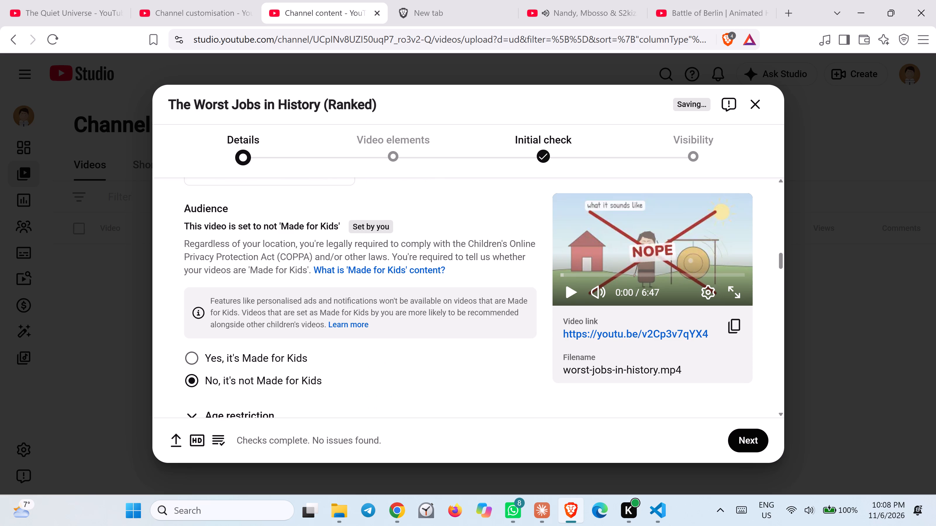
{"action": "scroll", "coordinate": [368, 322], "scroll_direction": "up", "scroll_amount": 1}
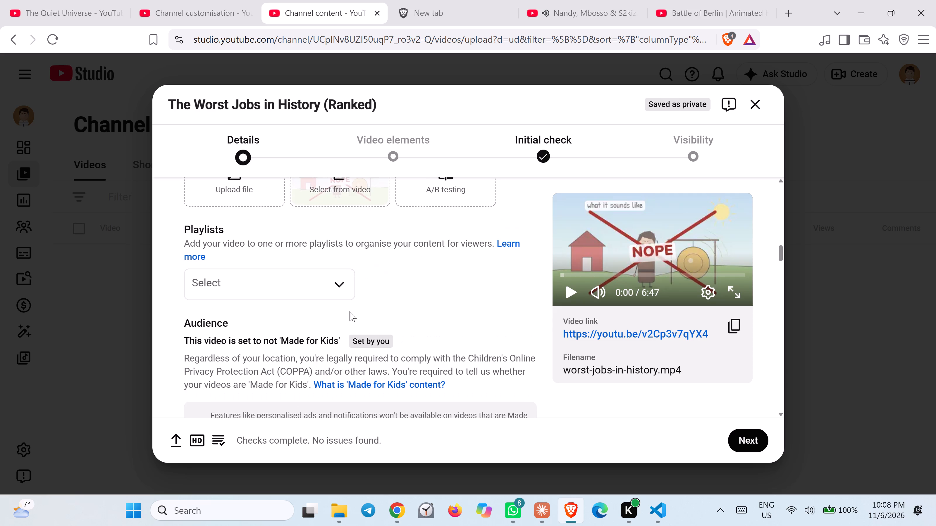
{"action": "scroll", "coordinate": [350, 311], "scroll_direction": "up", "scroll_amount": 1}
{"action": "scroll", "coordinate": [278, 300], "scroll_direction": "up", "scroll_amount": 1}
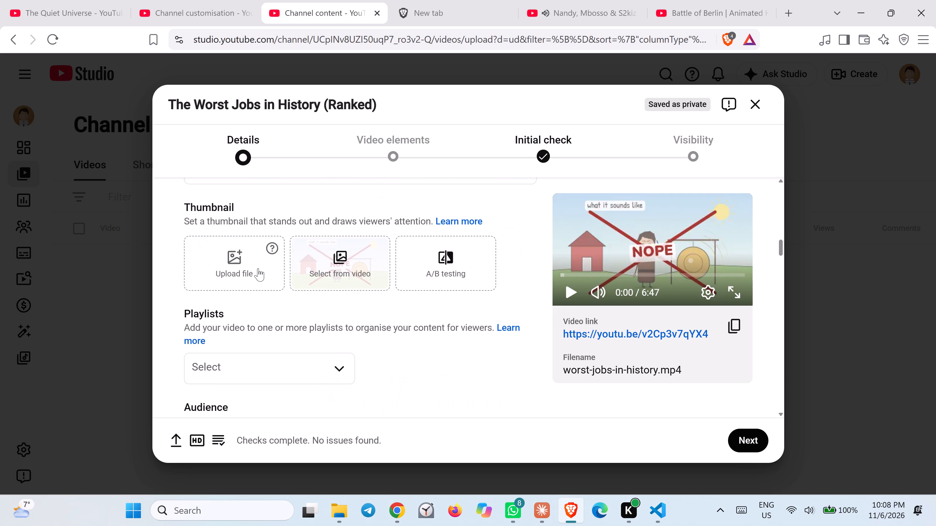
{"action": "scroll", "coordinate": [258, 268], "scroll_direction": "up", "scroll_amount": 1}
{"action": "left_click", "coordinate": [455, 319]}
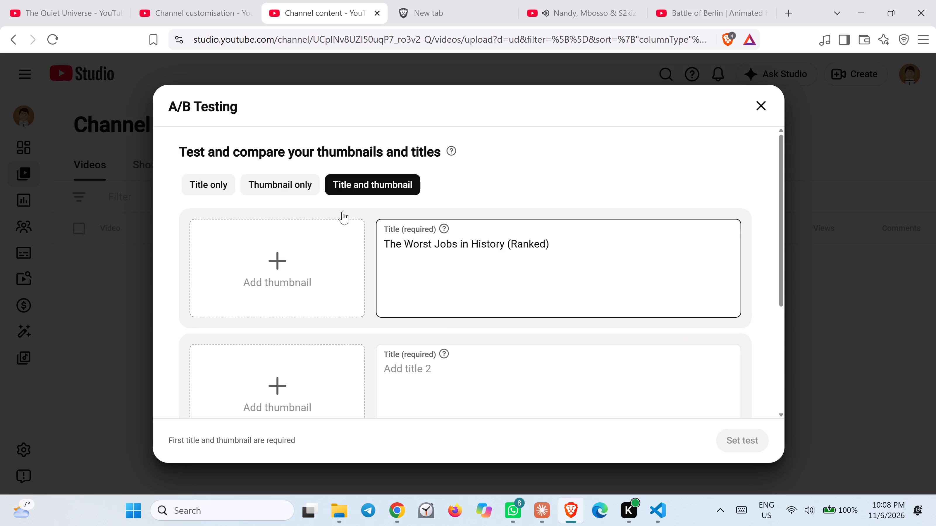
{"action": "left_click", "coordinate": [272, 185]}
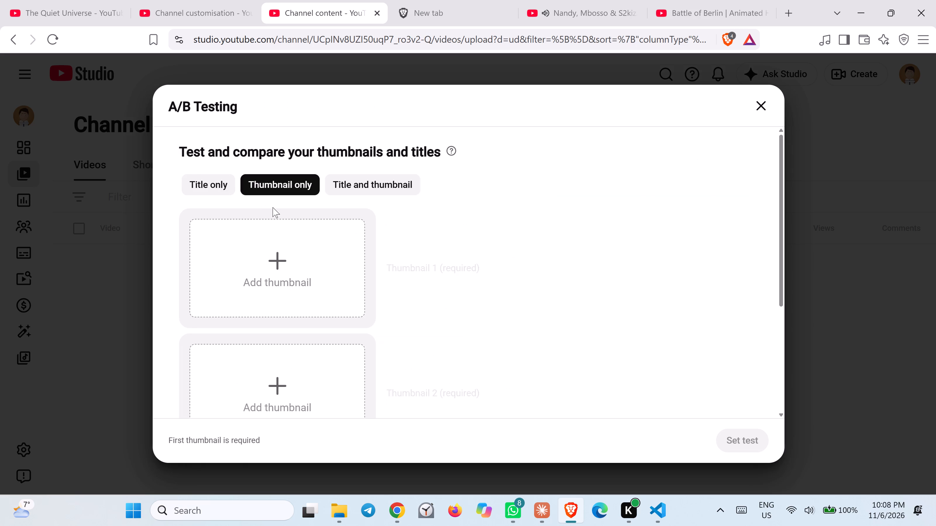
{"action": "scroll", "coordinate": [276, 223], "scroll_direction": "down", "scroll_amount": 1}
{"action": "left_click", "coordinate": [279, 184]}
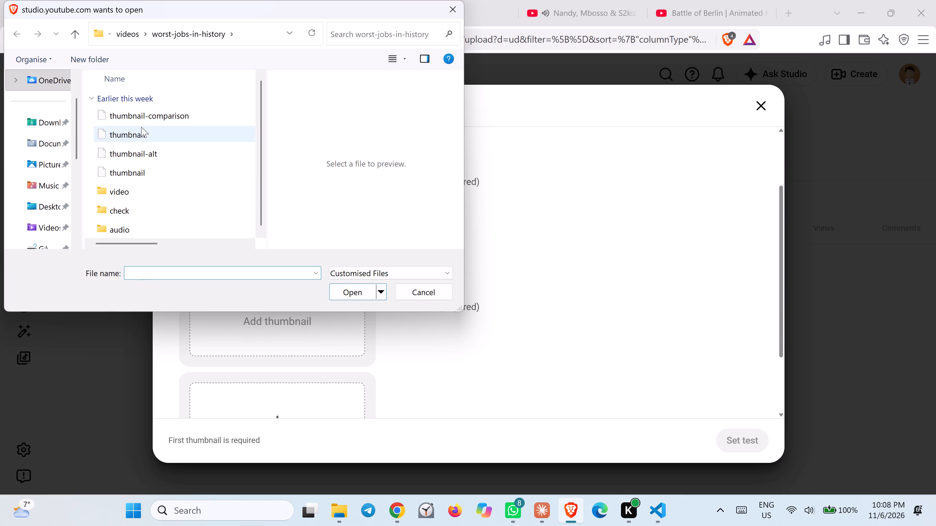
{"action": "left_click", "coordinate": [139, 135]}
{"action": "left_click", "coordinate": [346, 295]}
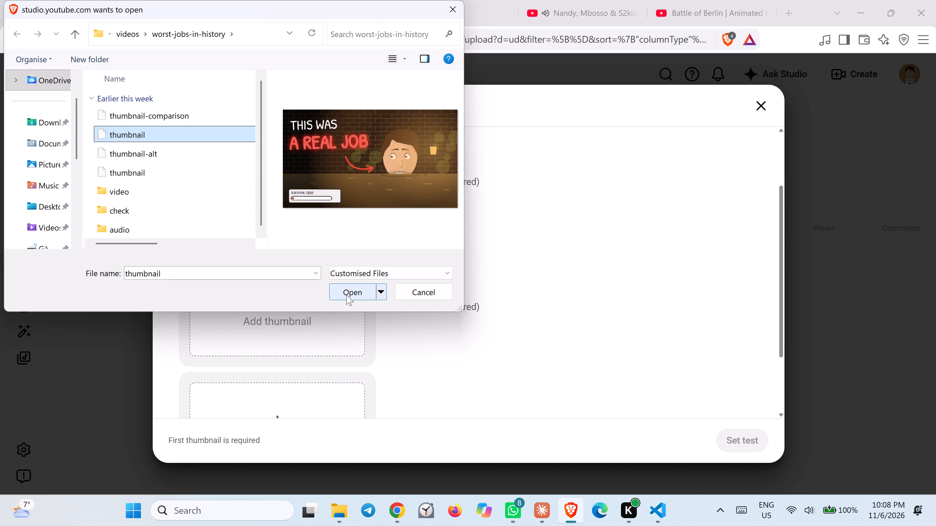
Add the "Paid to bleed" image, thumbnail-alt, as Thumbnail 2 and set the A/B test.
{"action": "scroll", "coordinate": [304, 351], "scroll_direction": "down", "scroll_amount": 2}
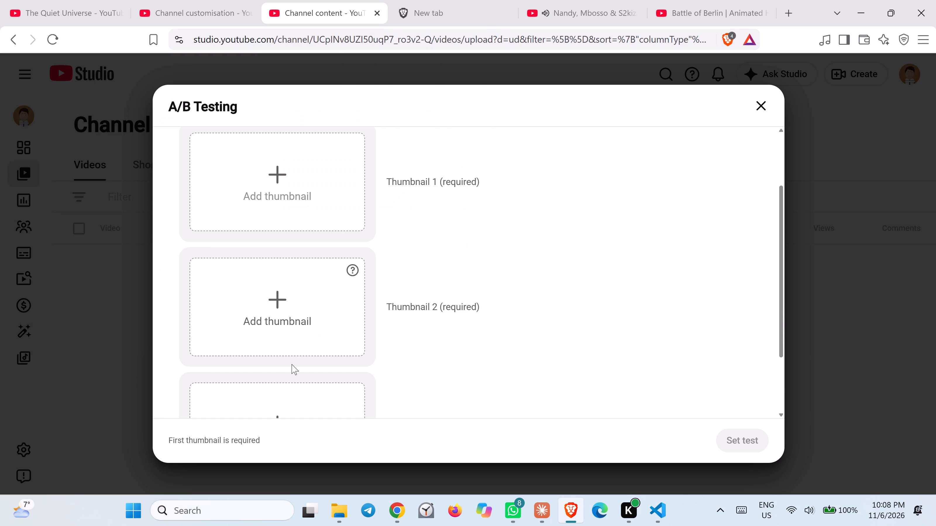
{"action": "left_click", "coordinate": [263, 250]}
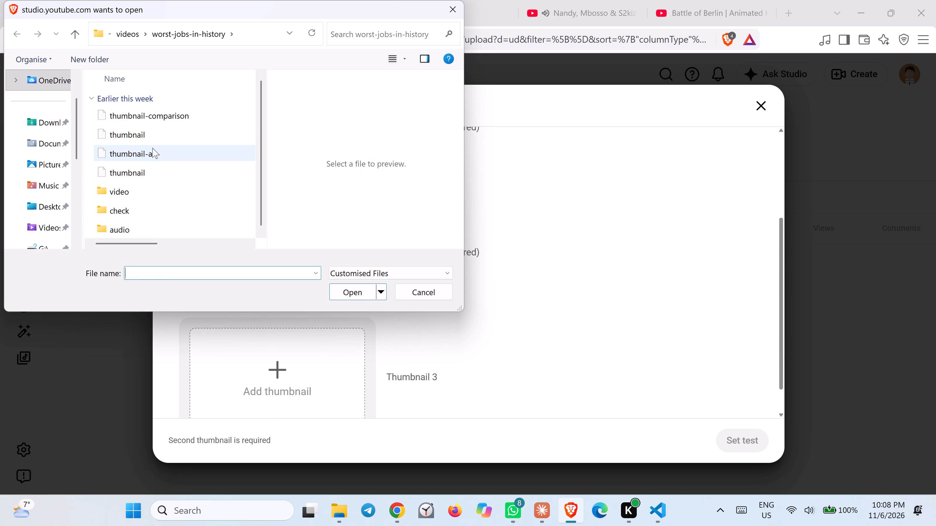
{"action": "left_click", "coordinate": [152, 148]}
{"action": "left_click", "coordinate": [152, 170]}
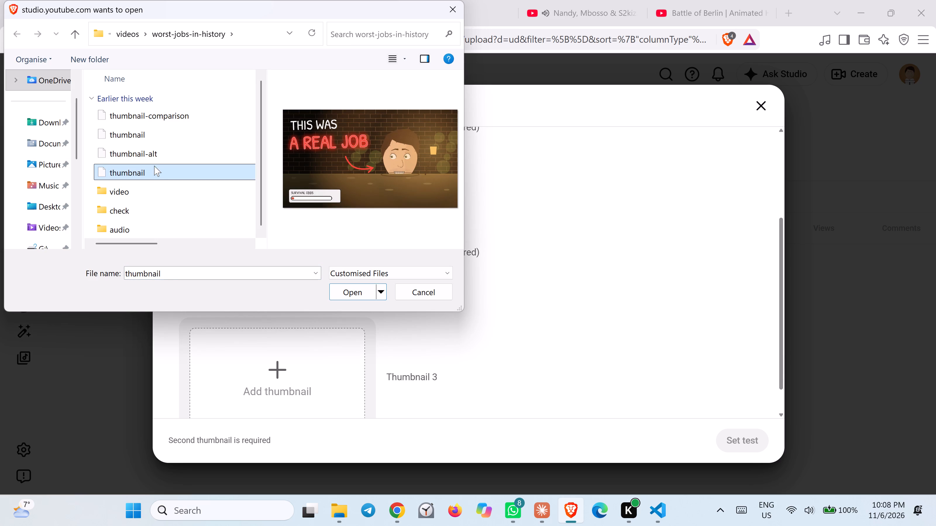
{"action": "left_click", "coordinate": [157, 156]}
{"action": "left_click", "coordinate": [155, 135]}
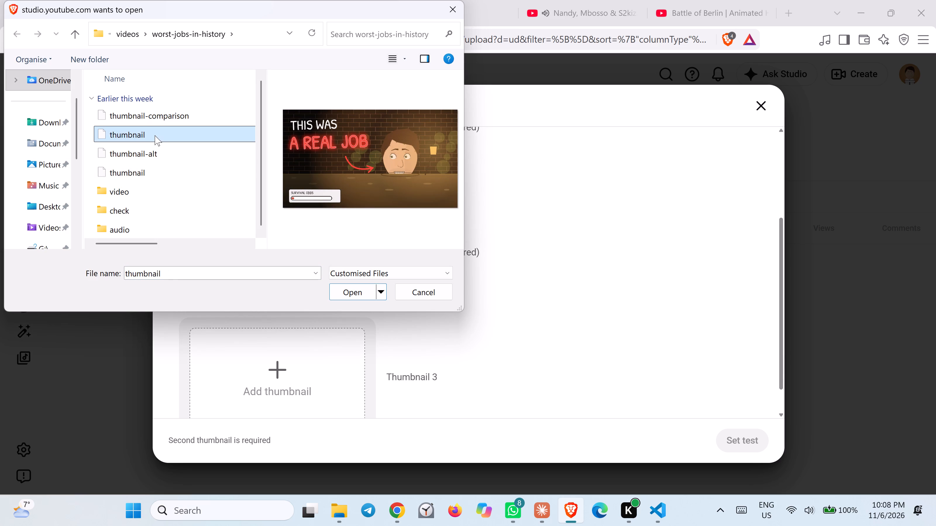
{"action": "left_click", "coordinate": [159, 152]}
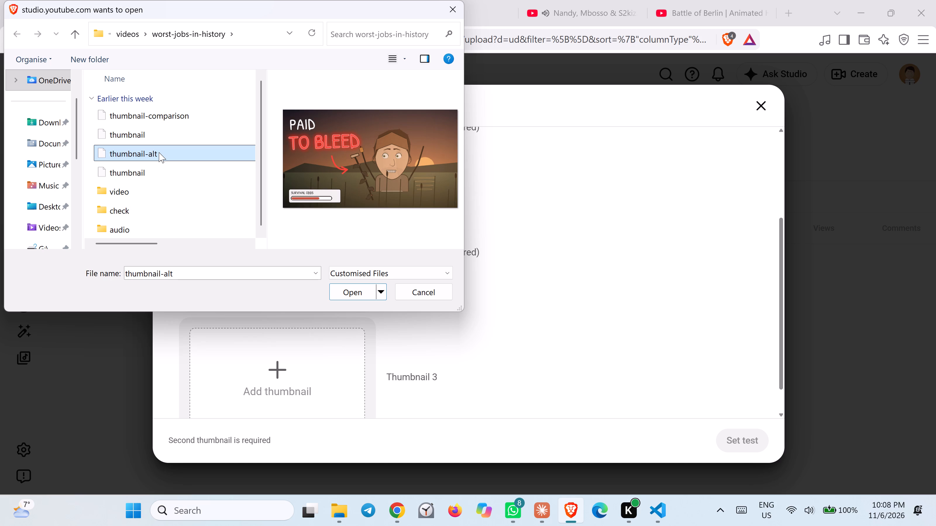
{"action": "left_click", "coordinate": [345, 294]}
{"action": "scroll", "coordinate": [313, 329], "scroll_direction": "up", "scroll_amount": 1}
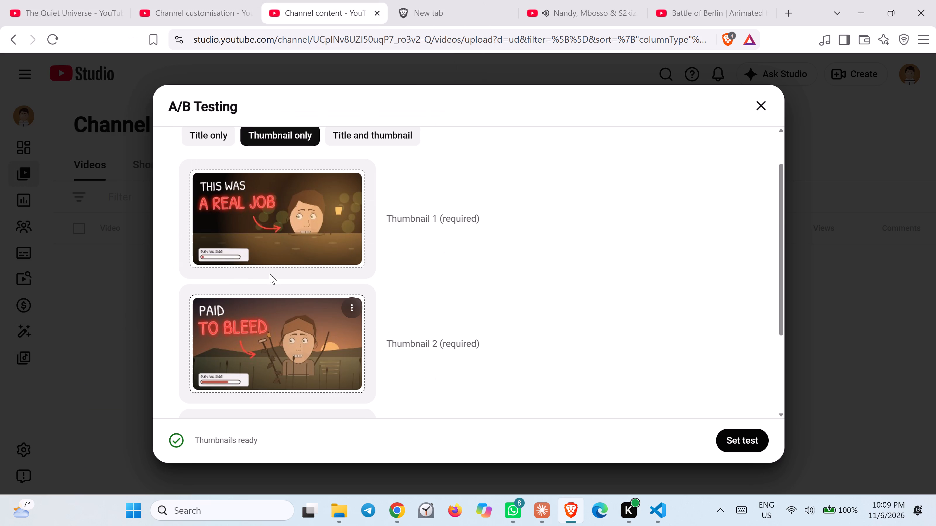
{"action": "scroll", "coordinate": [281, 285], "scroll_direction": "down", "scroll_amount": 3}
{"action": "left_click", "coordinate": [744, 437]}
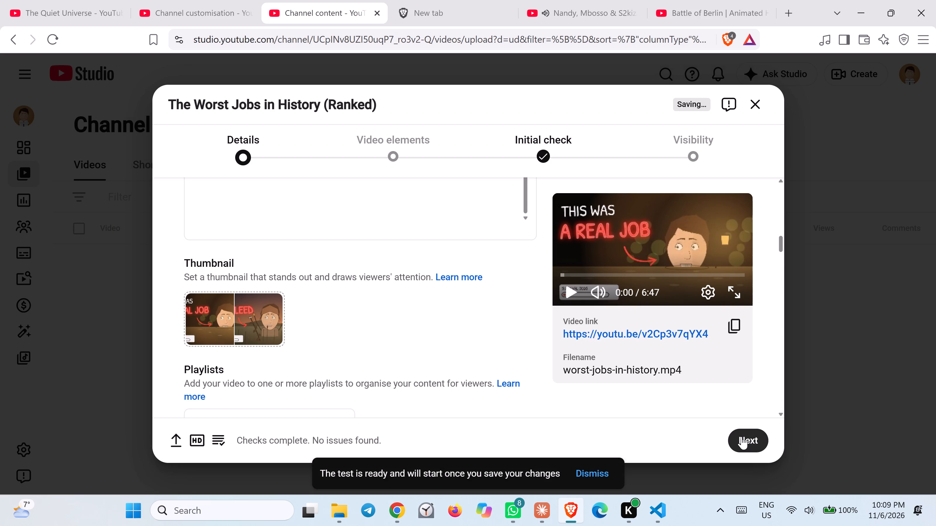
Advance the upload to the Video elements stage and review the end screen, cards and quiz options.
{"action": "left_click", "coordinate": [741, 437]}
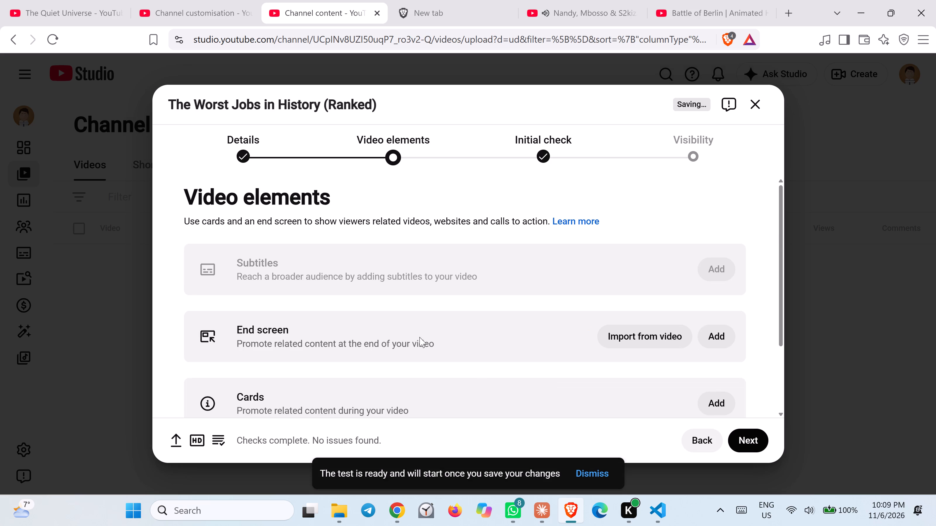
{"action": "scroll", "coordinate": [360, 299], "scroll_direction": "down", "scroll_amount": 2}
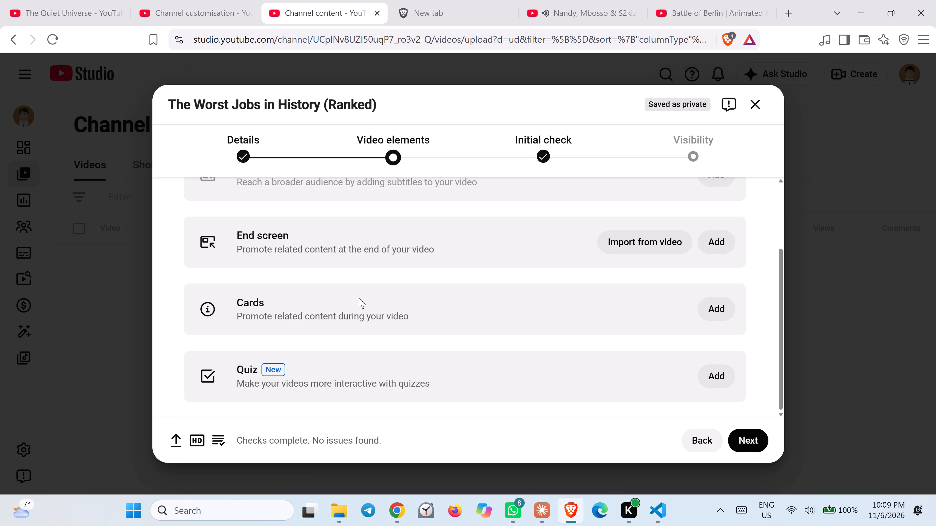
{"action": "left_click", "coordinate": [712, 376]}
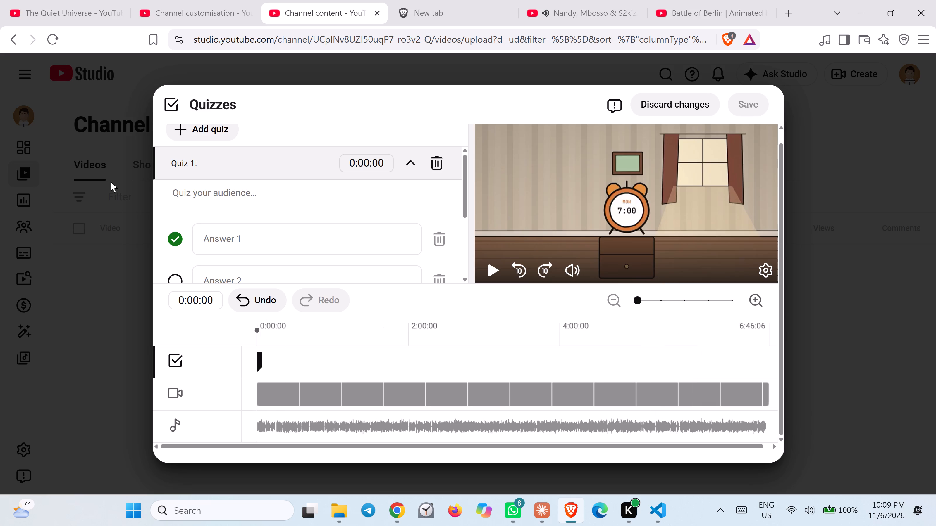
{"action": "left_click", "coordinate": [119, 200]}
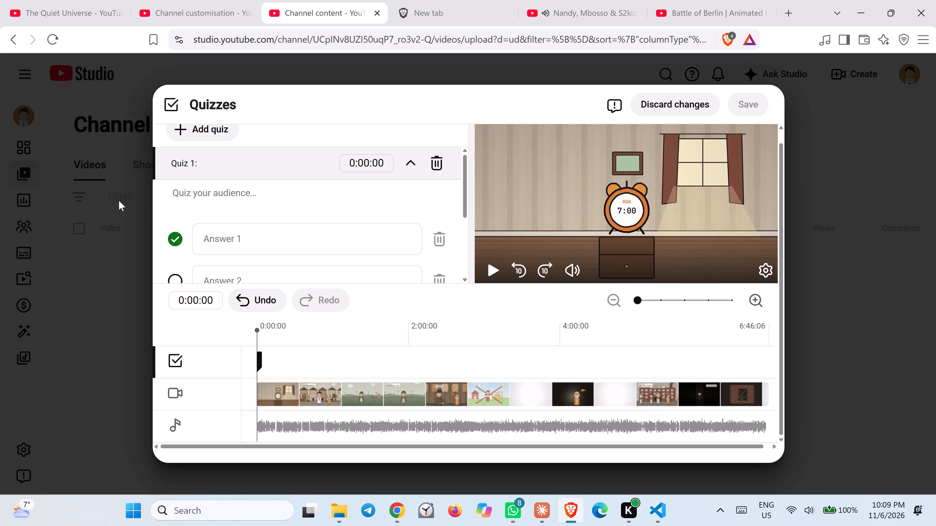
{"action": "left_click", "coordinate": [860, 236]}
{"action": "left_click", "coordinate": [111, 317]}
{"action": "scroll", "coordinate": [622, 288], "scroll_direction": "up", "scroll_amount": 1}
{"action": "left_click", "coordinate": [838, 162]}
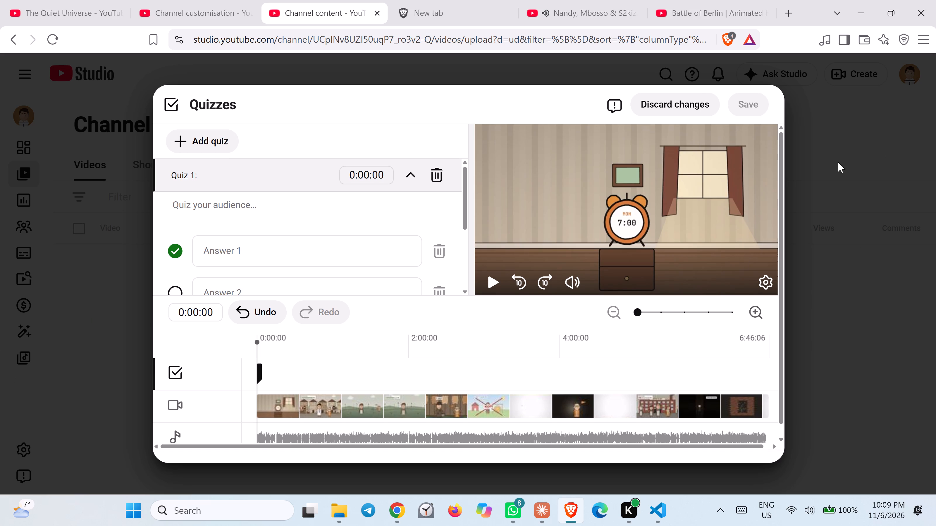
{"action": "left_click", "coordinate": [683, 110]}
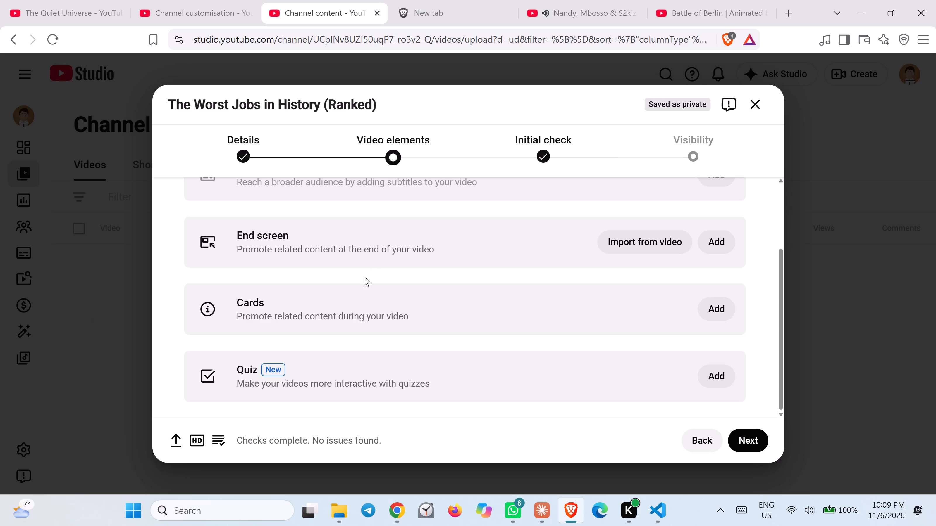
Continue through the initial check without adding video elements and publish The Worst Jobs in History (Ranked) with Public visibility.
{"action": "scroll", "coordinate": [375, 303], "scroll_direction": "down", "scroll_amount": 1}
{"action": "scroll", "coordinate": [433, 356], "scroll_direction": "down", "scroll_amount": 1}
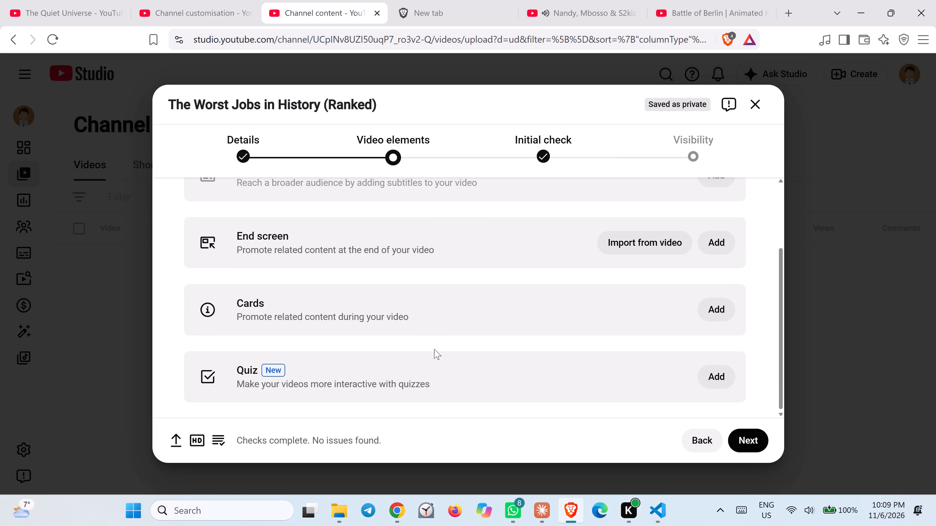
{"action": "scroll", "coordinate": [434, 349], "scroll_direction": "down", "scroll_amount": 1}
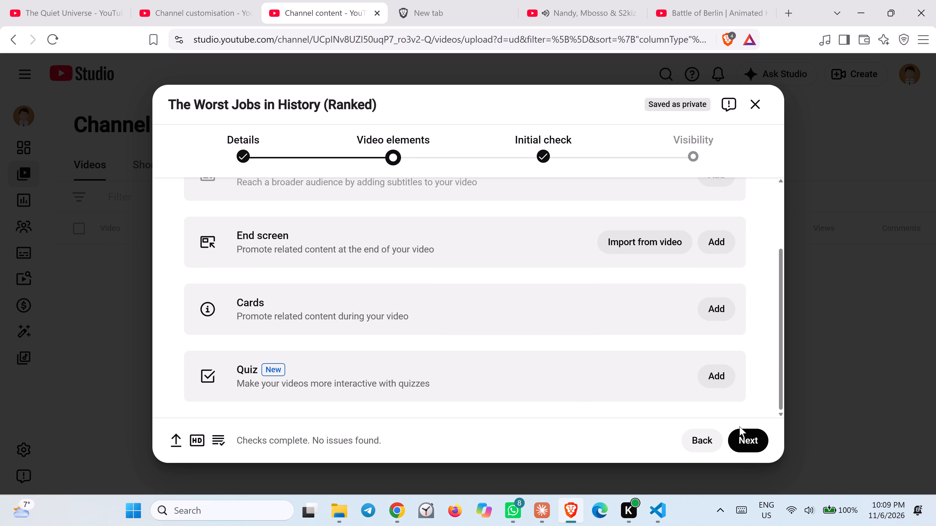
{"action": "left_click", "coordinate": [752, 438]}
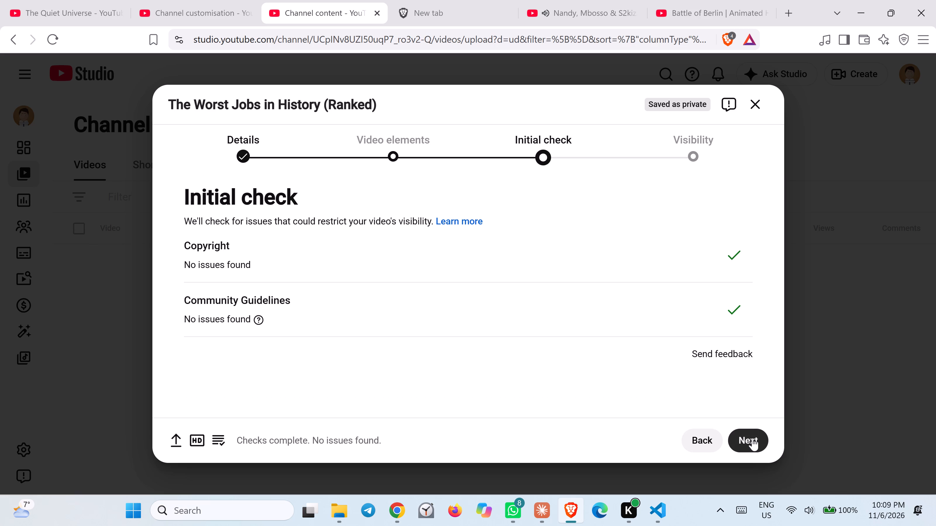
{"action": "left_click", "coordinate": [752, 438]}
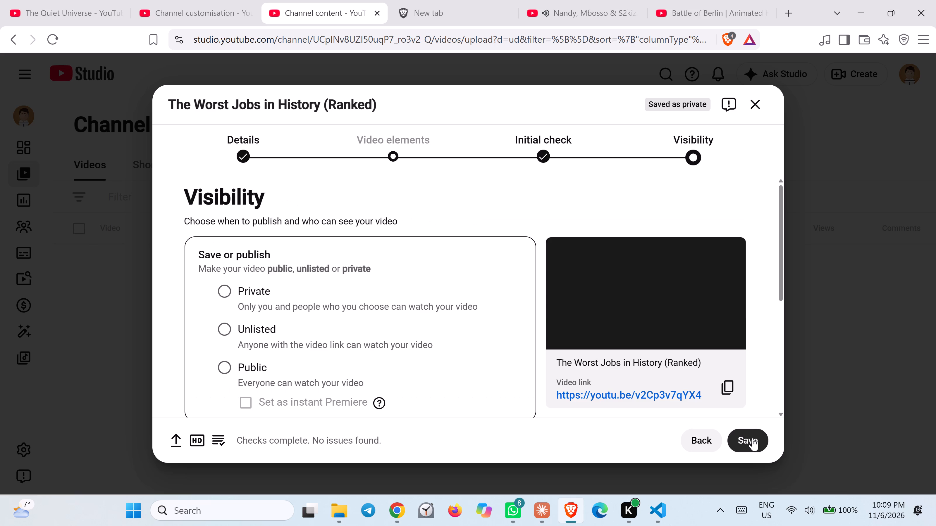
{"action": "left_click", "coordinate": [233, 364]}
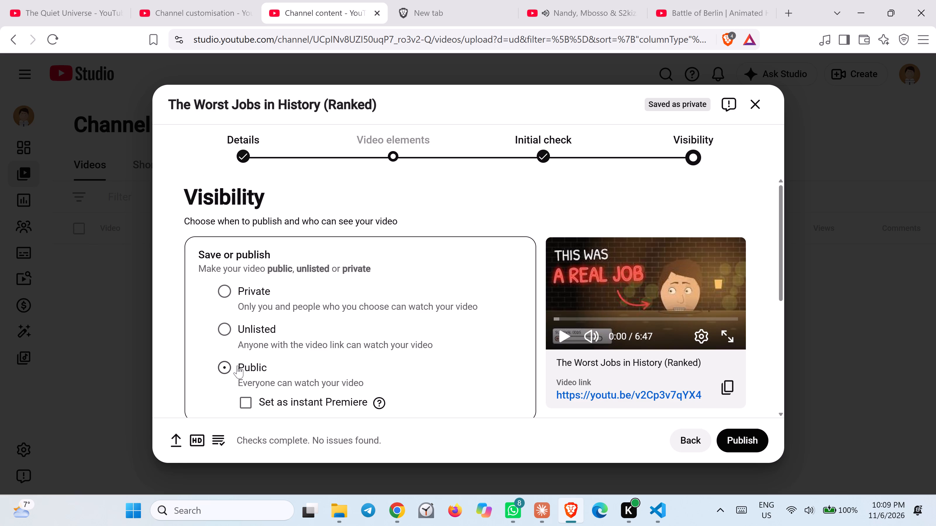
{"action": "left_click", "coordinate": [736, 438]}
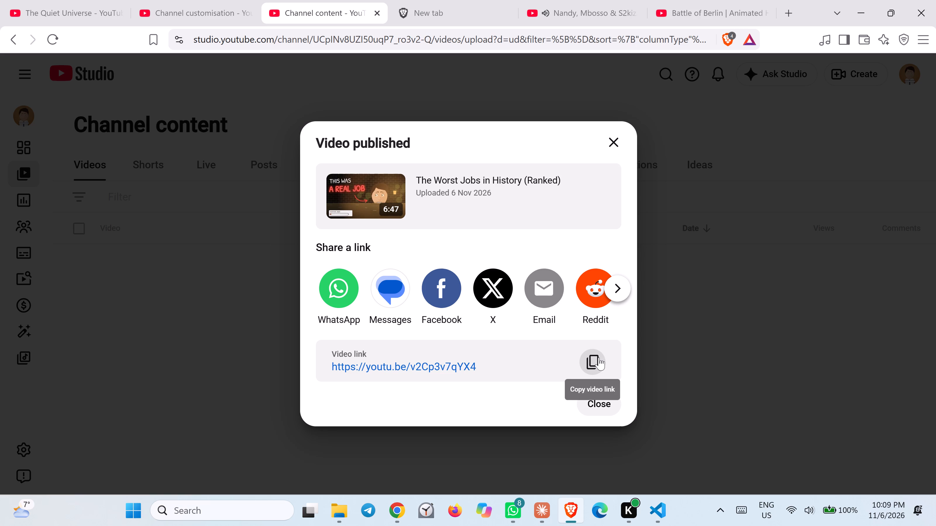
{"action": "left_click", "coordinate": [611, 140]}
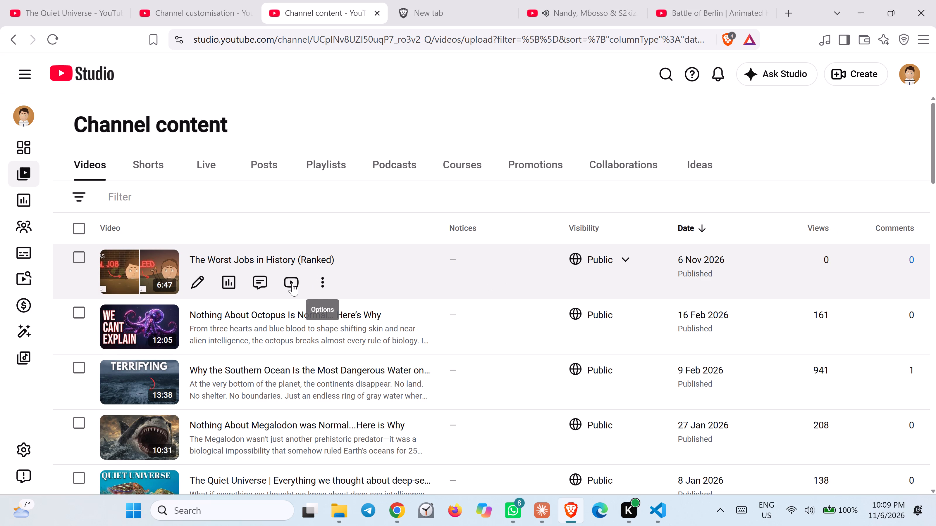
Post the comment "Which job would you survive longest? Leeches, poo, cesspit, matches or chimneys?" on the Worst Jobs in History video.
{"action": "left_click", "coordinate": [255, 287]}
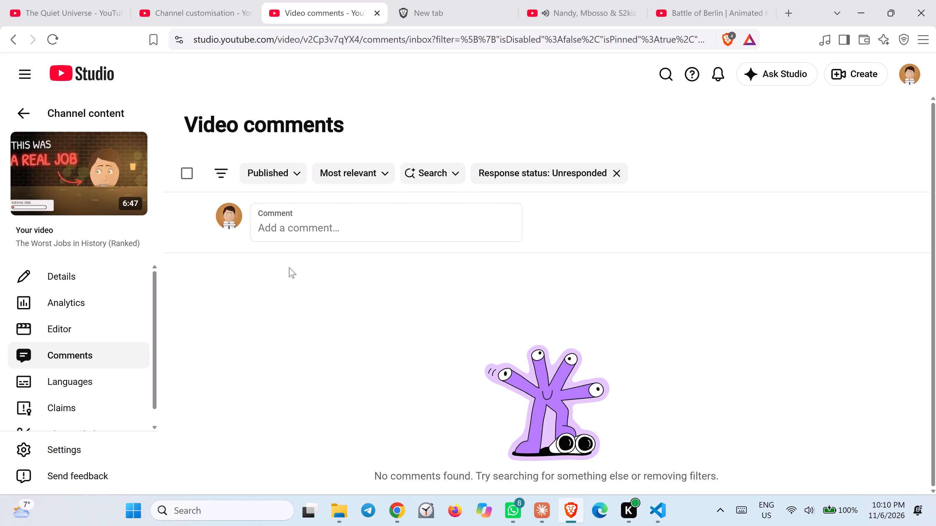
{"action": "left_click", "coordinate": [281, 228]}
{"action": "key", "text": "ctrl+v"}
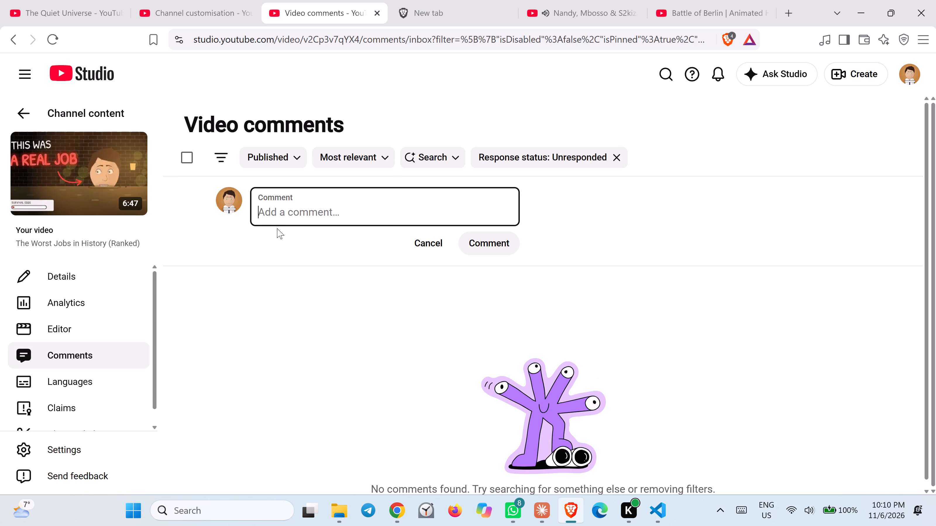
{"action": "left_click", "coordinate": [411, 231]}
{"action": "key", "text": "BackSpace"}
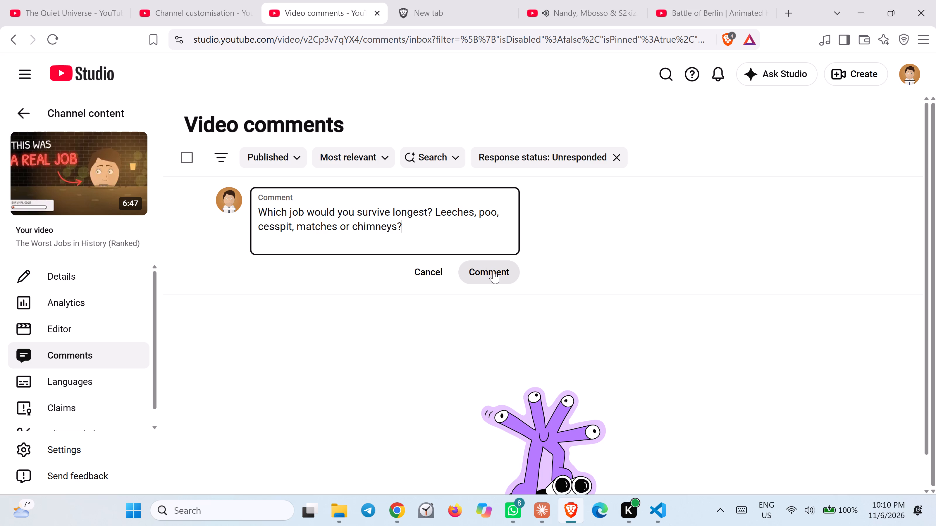
{"action": "left_click", "coordinate": [493, 271]}
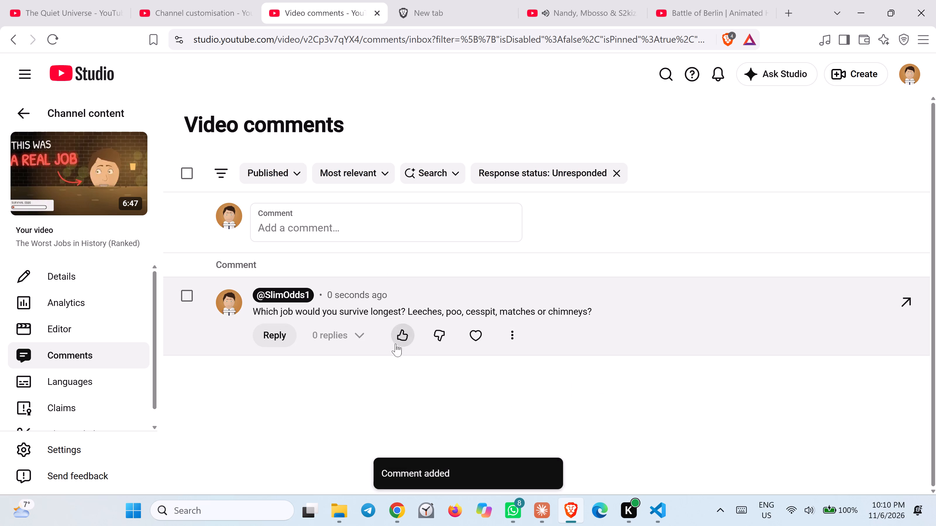
Pin the channel's own comment on the Worst Jobs in History video and like it.
{"action": "left_click", "coordinate": [511, 338]}
{"action": "left_click", "coordinate": [543, 363]}
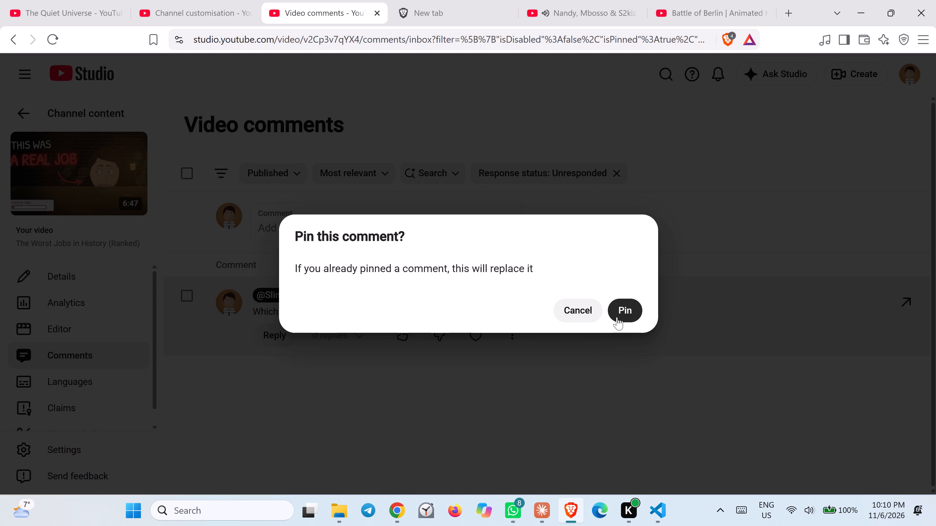
{"action": "left_click", "coordinate": [619, 312]}
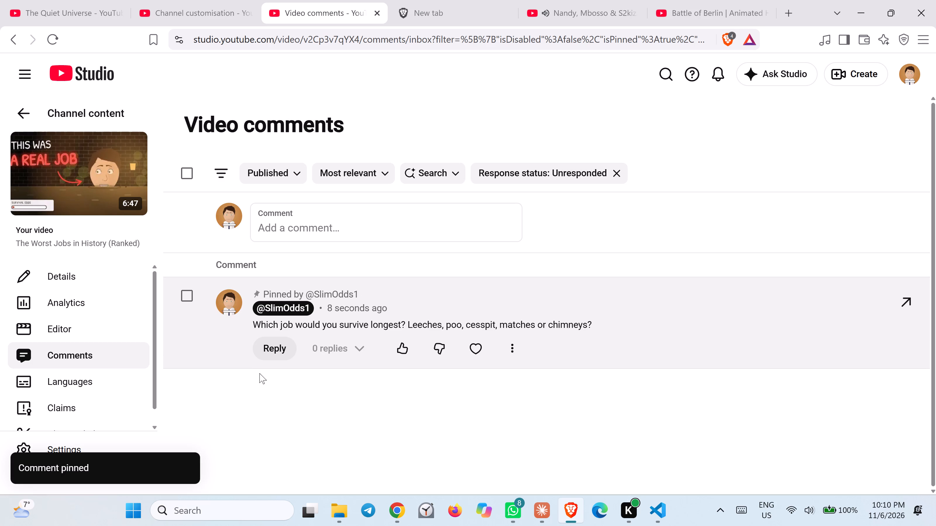
{"action": "left_click", "coordinate": [404, 349]}
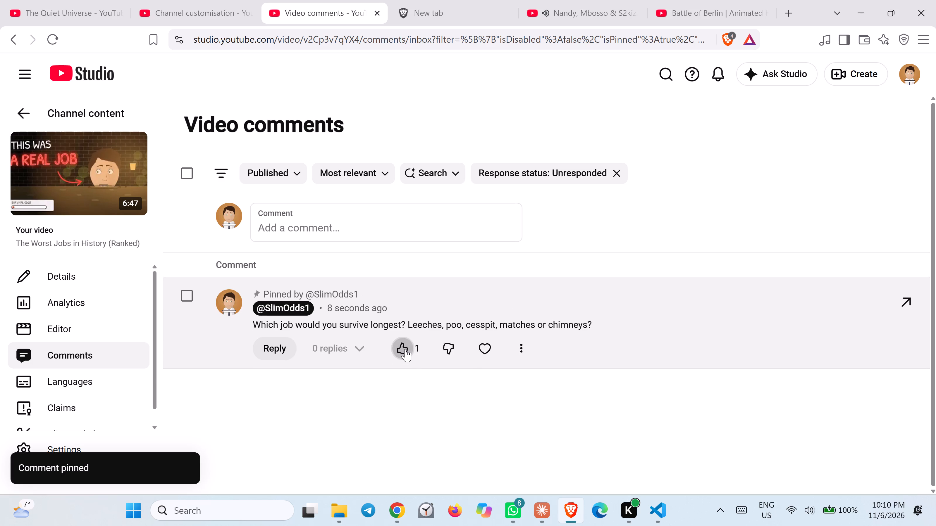
{"action": "left_click", "coordinate": [301, 401]}
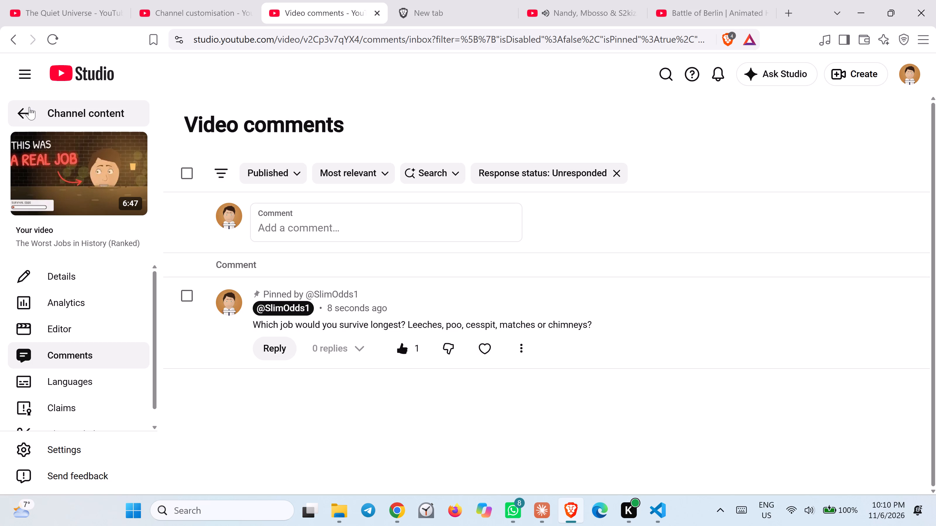
Return to the channel content and start uploading the what-people-ate-before-fridges video from its folder inside videos.
{"action": "left_click_drag", "start_coordinate": [29, 108], "coordinate": [26, 108]}
{"action": "left_click", "coordinate": [21, 111]}
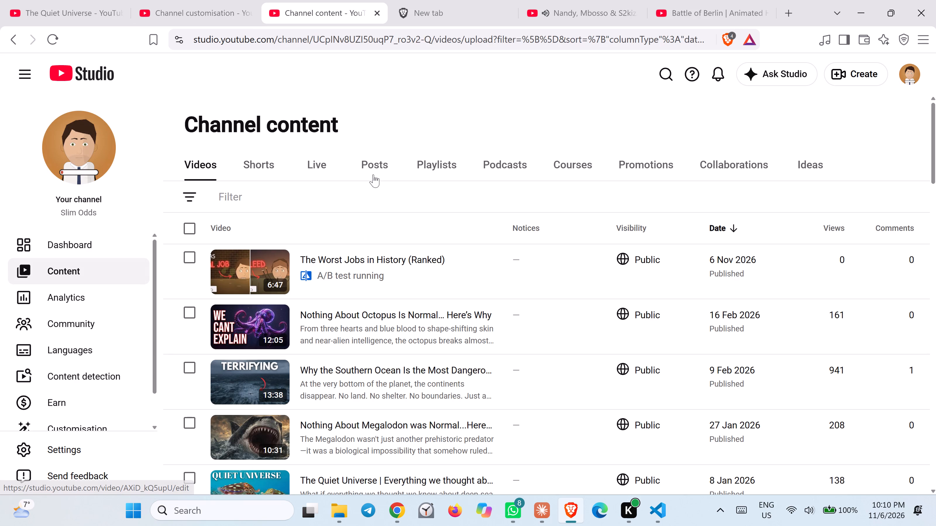
{"action": "left_click", "coordinate": [841, 78]}
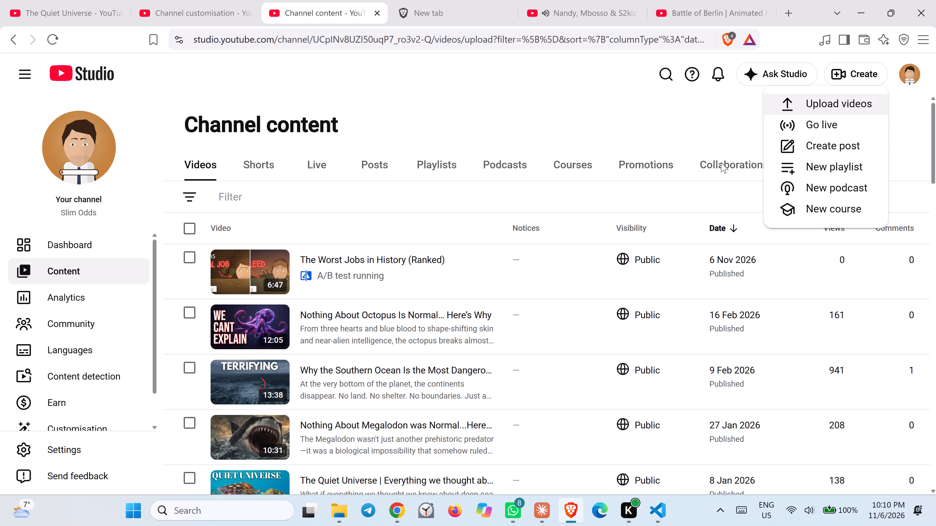
{"action": "left_click", "coordinate": [808, 98]}
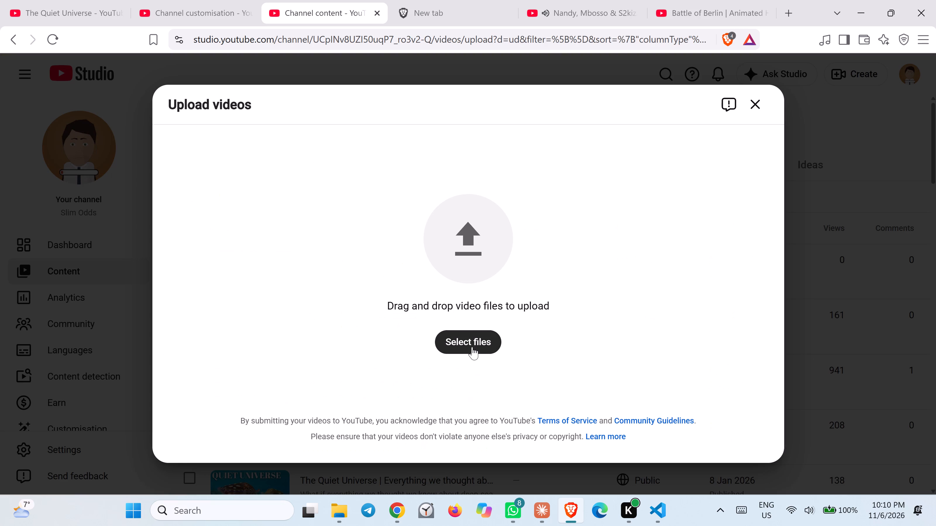
{"action": "left_click", "coordinate": [472, 347]}
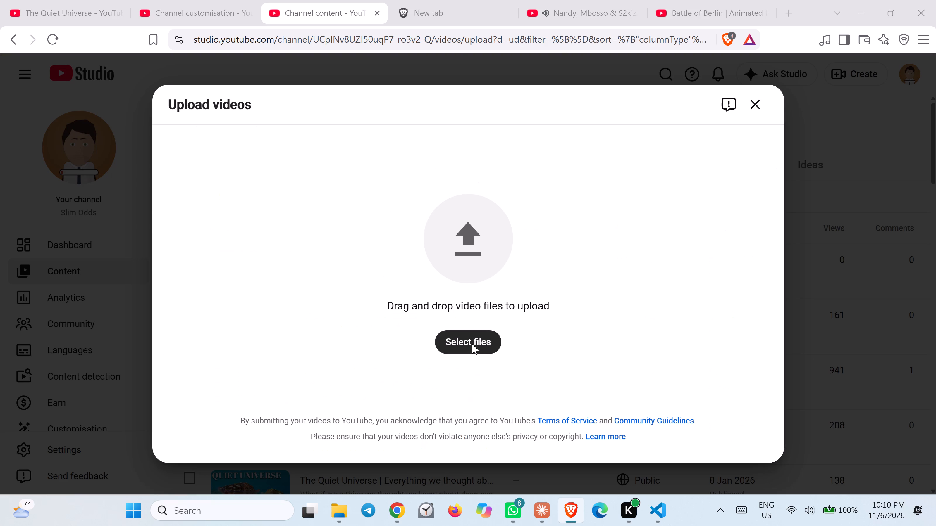
{"action": "left_click", "coordinate": [69, 33]}
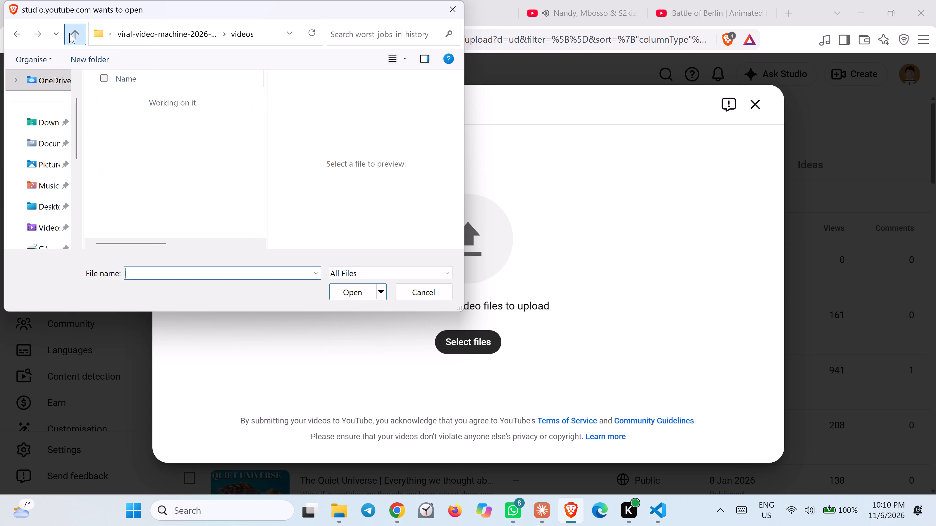
{"action": "double_click", "coordinate": [161, 150]}
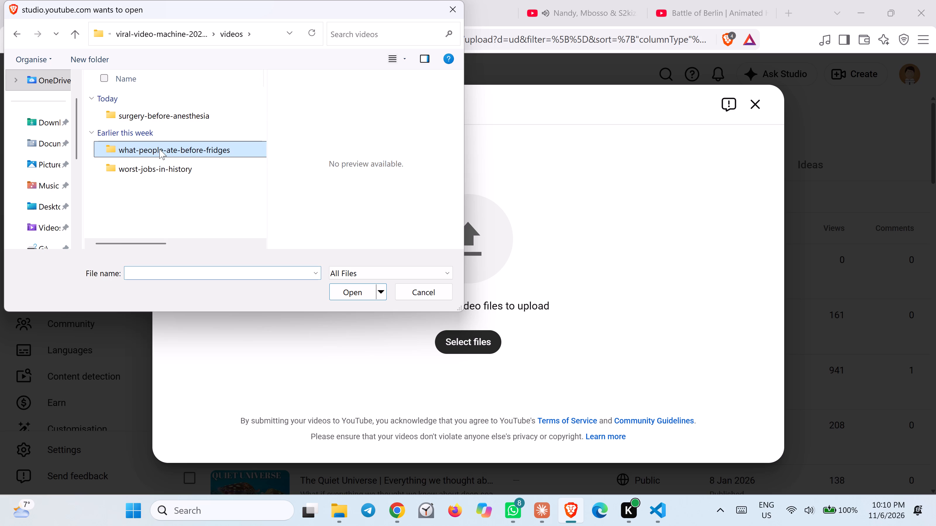
{"action": "left_click", "coordinate": [185, 134]}
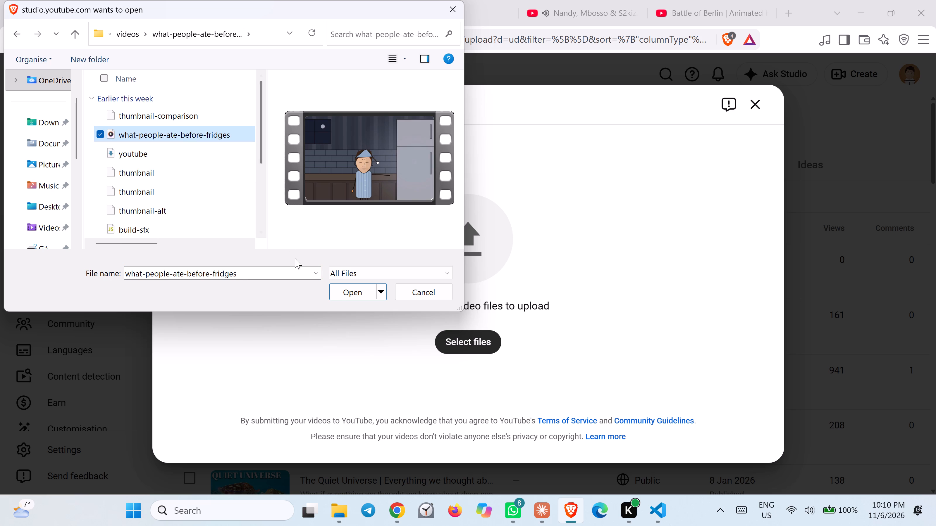
{"action": "left_click", "coordinate": [343, 293]}
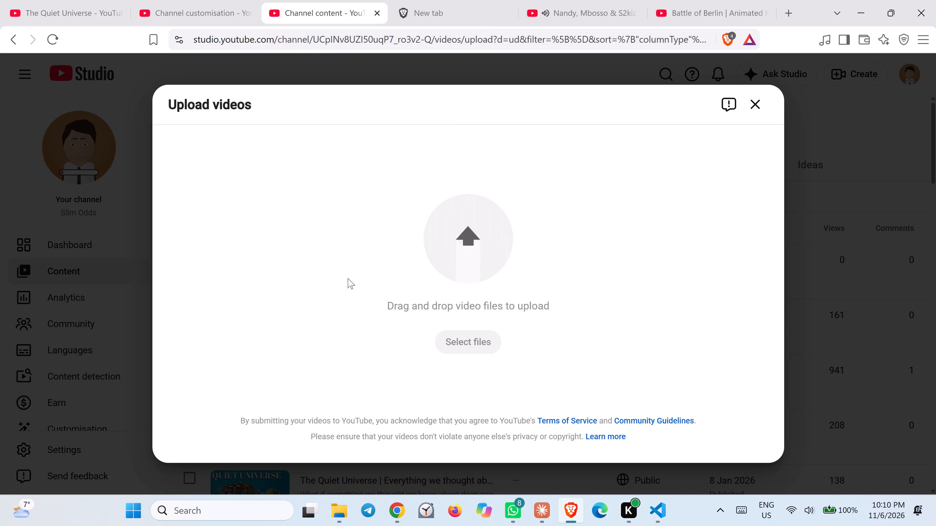
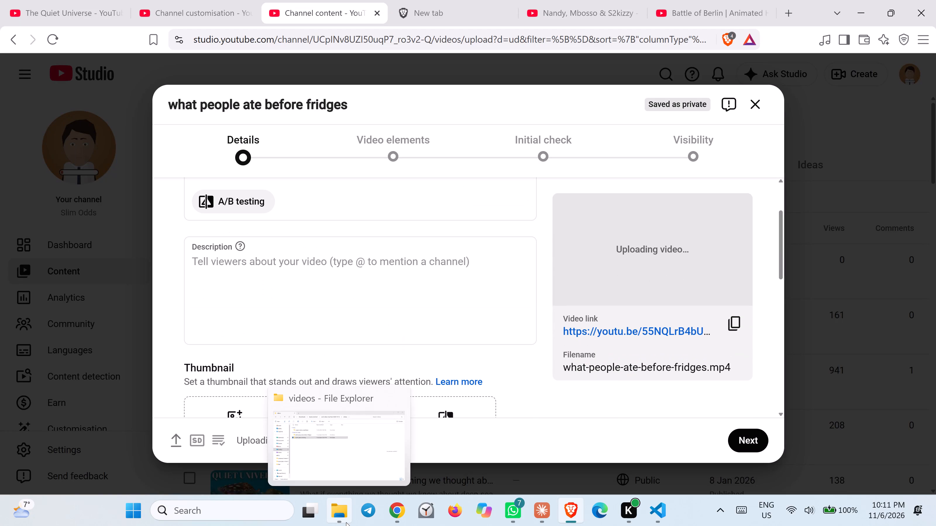
Open the youtube.md file from the what-people-ate-before-fridges folder in VS Code.
{"action": "left_click", "coordinate": [327, 461]}
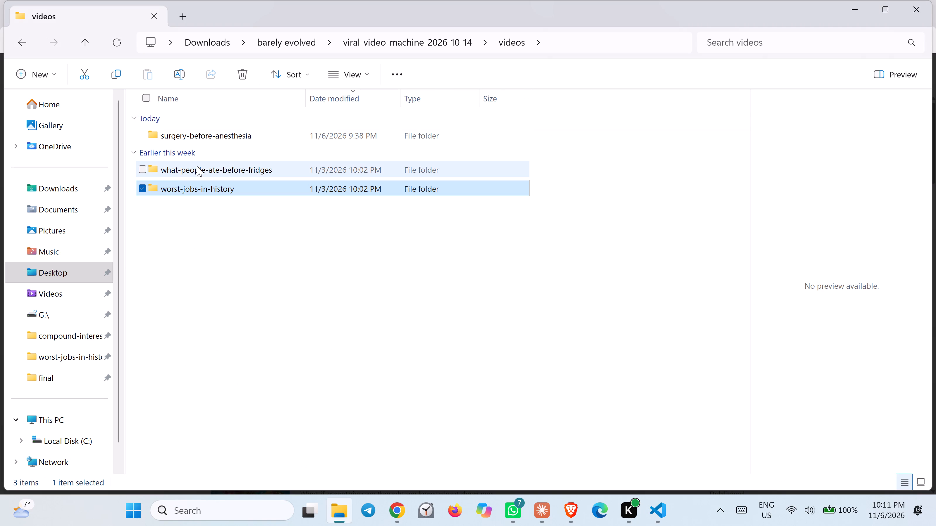
{"action": "double_click", "coordinate": [197, 166]}
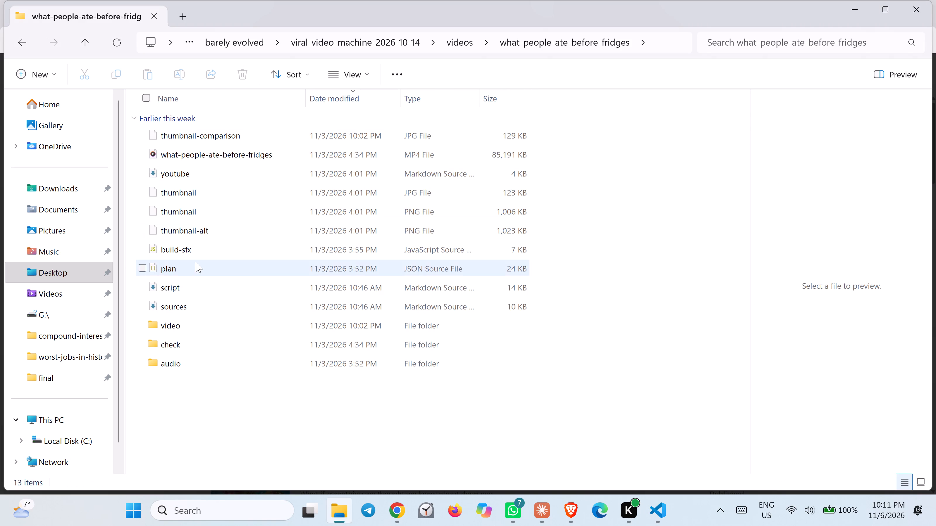
{"action": "double_click", "coordinate": [187, 169]}
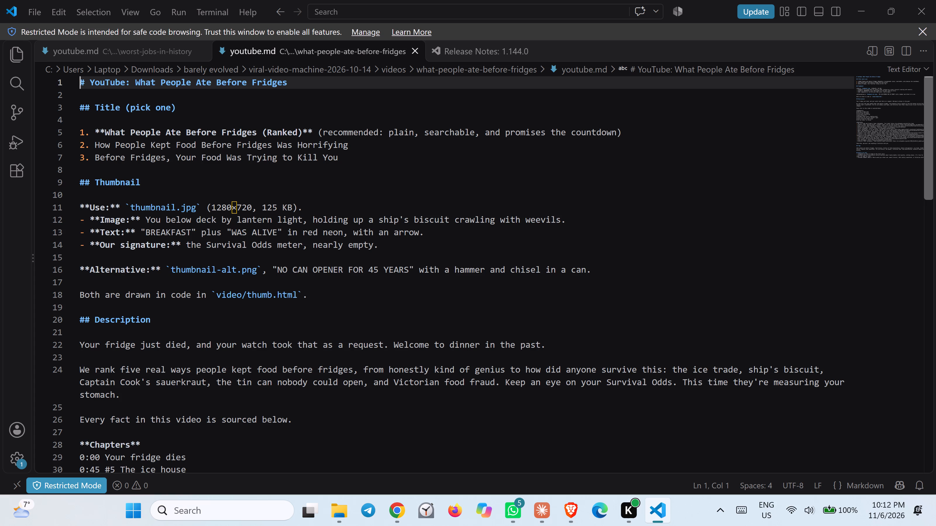
Start a title-and-thumbnail A/B test with "How People Kept Food Before Fridges Was Horrifying" from youtube.md as the first title.
{"action": "left_click_drag", "start_coordinate": [354, 147], "coordinate": [304, 145]}
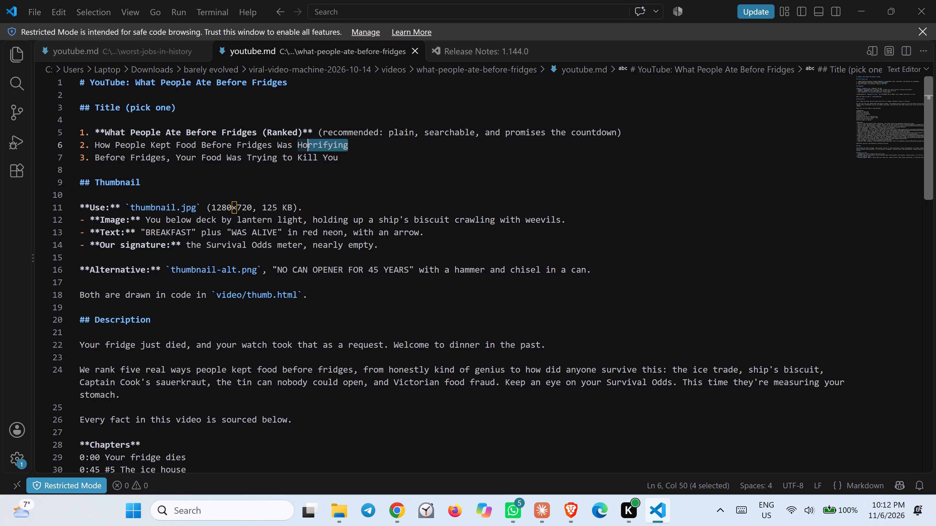
{"action": "left_click_drag", "start_coordinate": [304, 145], "coordinate": [92, 150]}
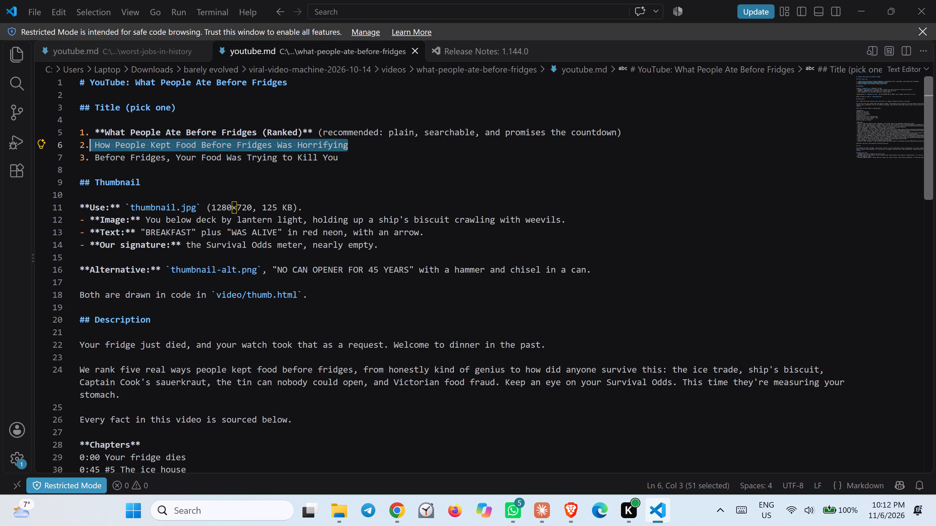
{"action": "key", "text": "ctrl+c"}
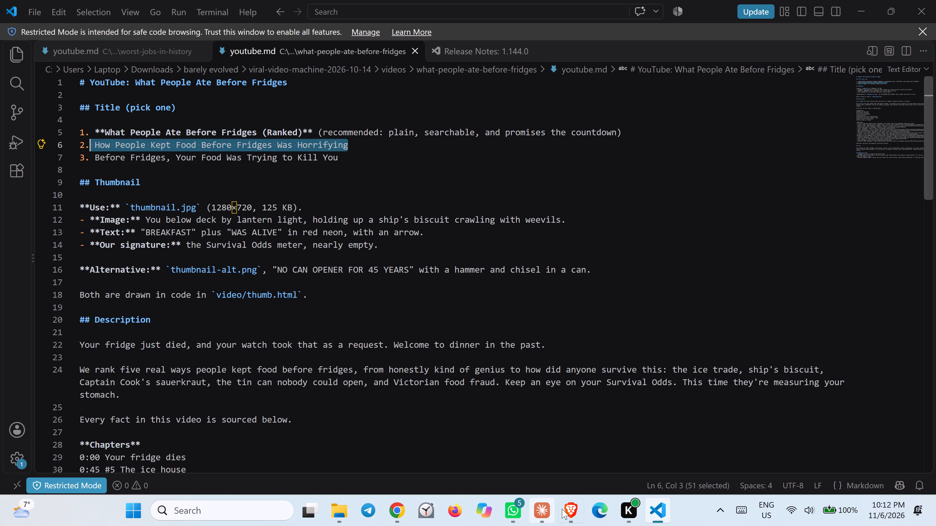
{"action": "left_click", "coordinate": [559, 445]}
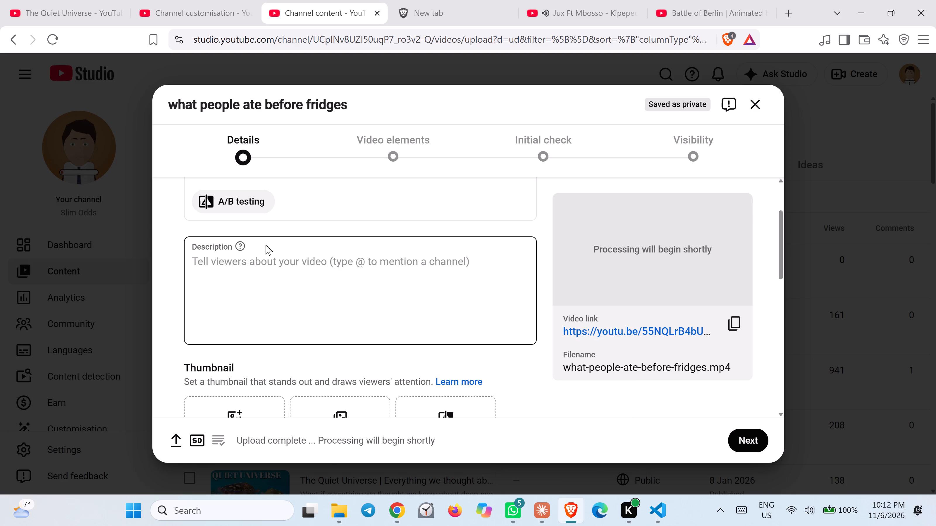
{"action": "scroll", "coordinate": [266, 245], "scroll_direction": "up", "scroll_amount": 2}
{"action": "left_click_drag", "start_coordinate": [340, 247], "coordinate": [181, 250]}
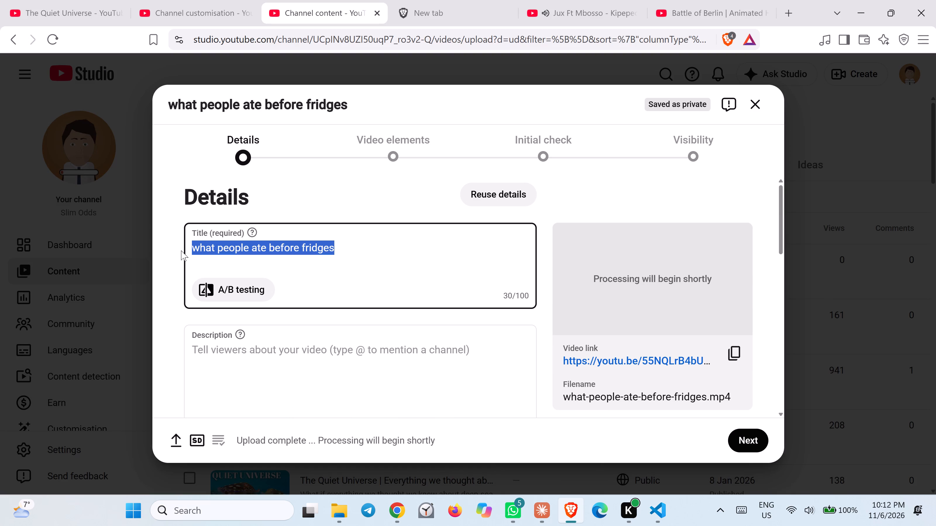
{"action": "left_click", "coordinate": [302, 373]}
{"action": "scroll", "coordinate": [300, 370], "scroll_direction": "down", "scroll_amount": 3}
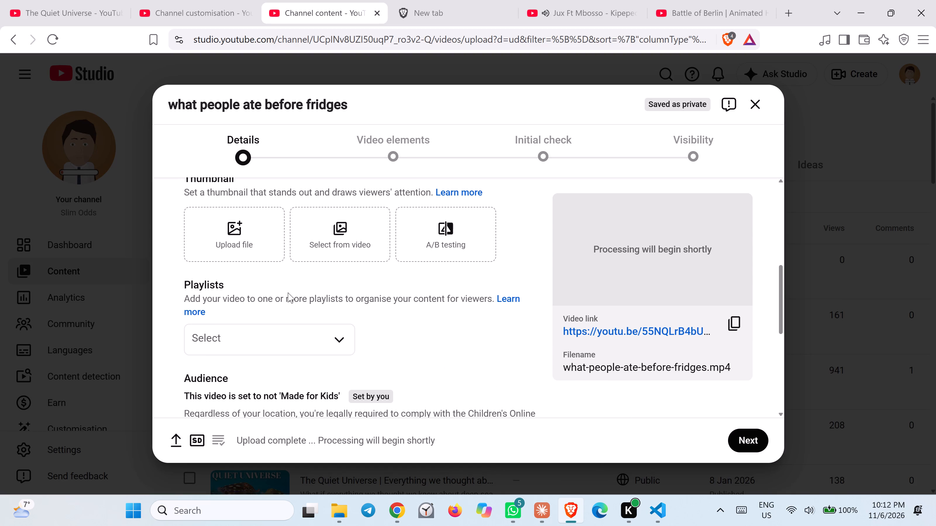
{"action": "left_click", "coordinate": [424, 245]}
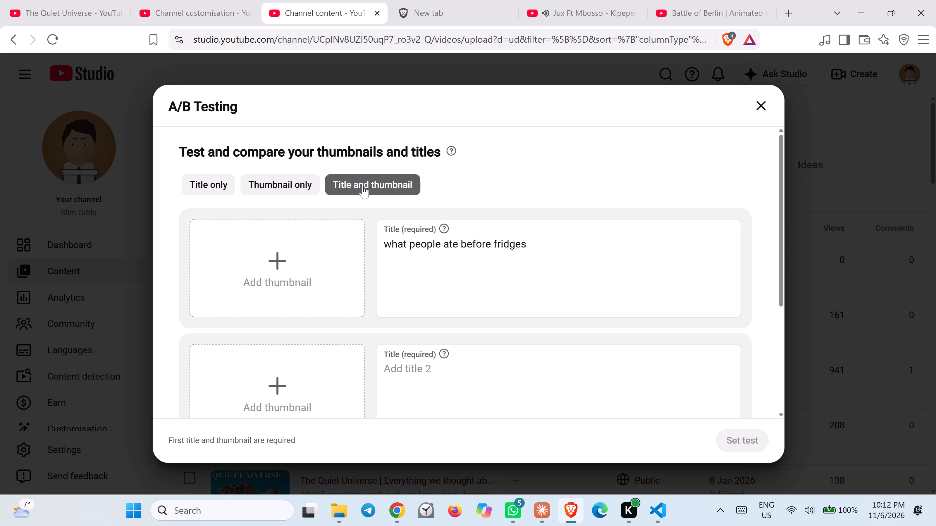
{"action": "scroll", "coordinate": [379, 259], "scroll_direction": "down", "scroll_amount": 4}
{"action": "scroll", "coordinate": [386, 306], "scroll_direction": "up", "scroll_amount": 3}
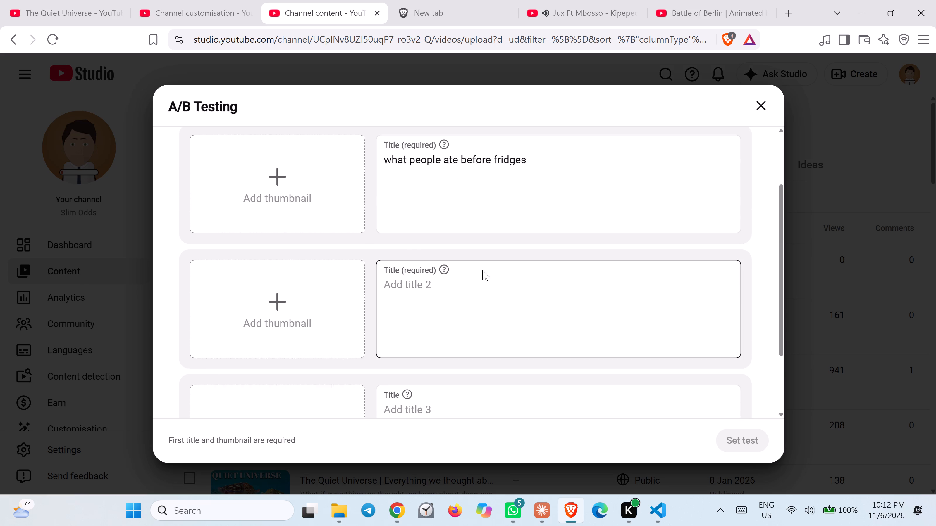
{"action": "left_click_drag", "start_coordinate": [547, 248], "coordinate": [323, 268]}
{"action": "key", "text": "ctrl+v"}
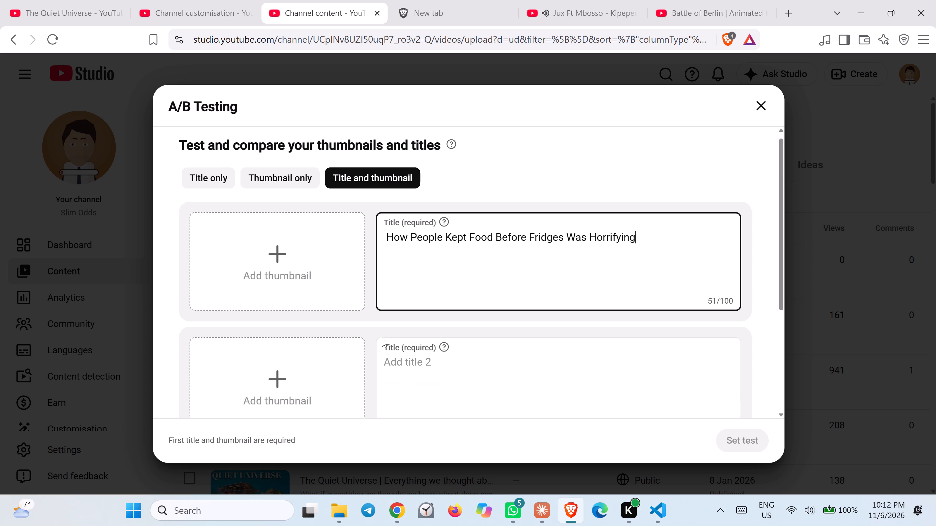
Copy "What People Ate Before Fridges (Ranked)" from youtube.md into the A/B test as the second title.
{"action": "left_click", "coordinate": [400, 376]}
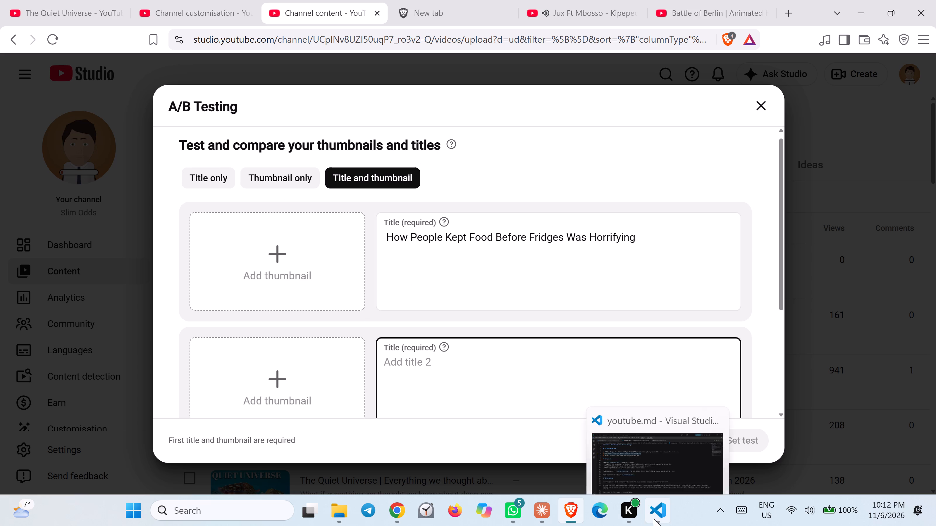
{"action": "left_click", "coordinate": [646, 451]}
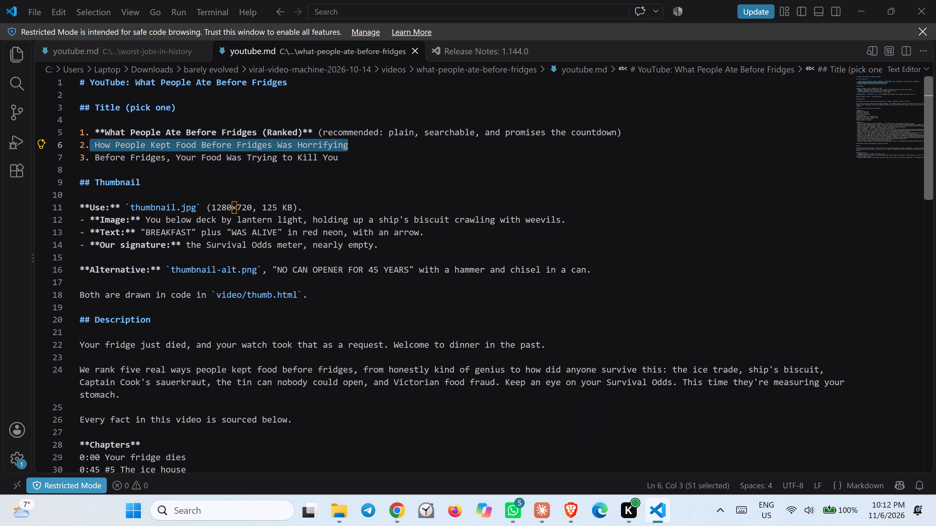
{"action": "left_click_drag", "start_coordinate": [103, 135], "coordinate": [300, 138]}
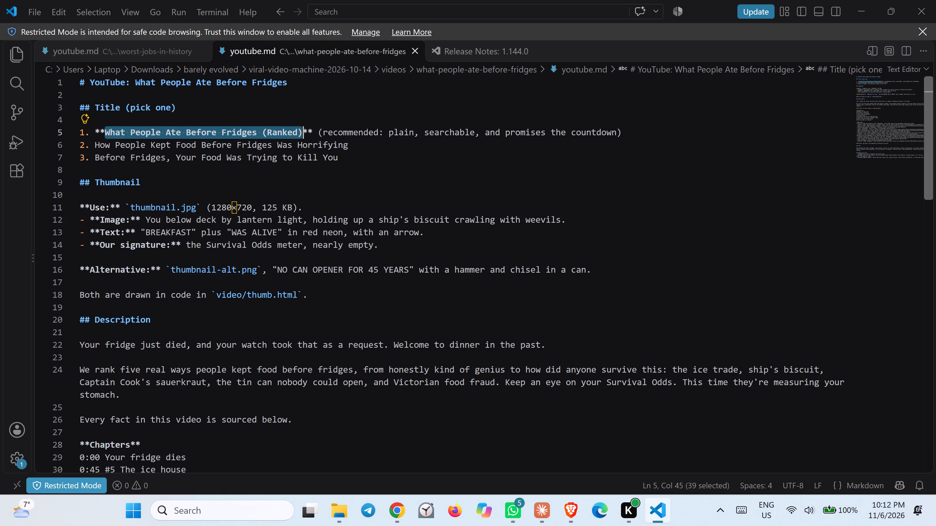
{"action": "left_click_drag", "start_coordinate": [300, 138], "coordinate": [301, 138]}
{"action": "key", "text": "ctrl+c"}
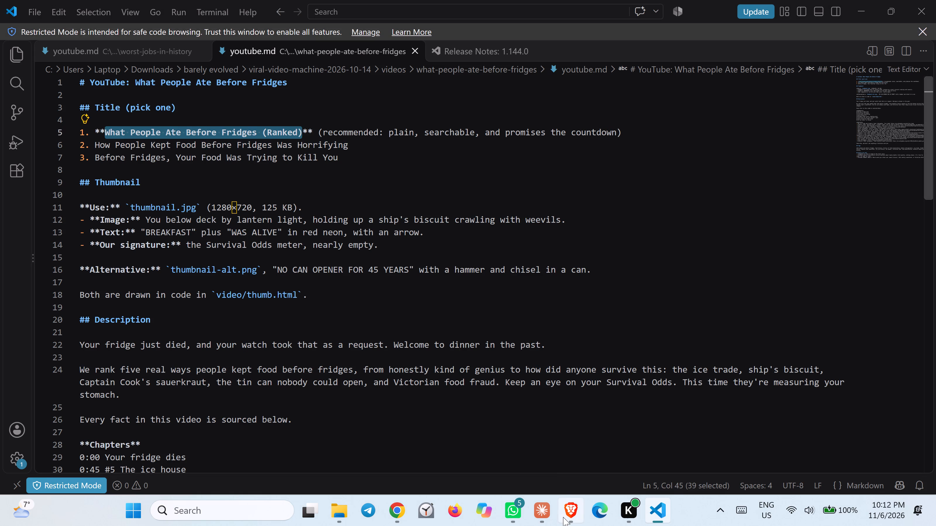
{"action": "left_click", "coordinate": [566, 464]}
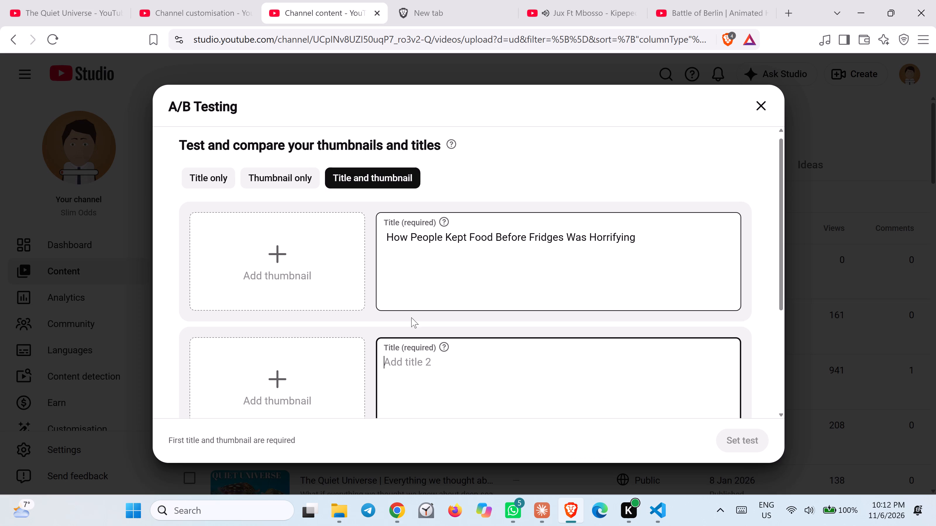
{"action": "left_click", "coordinate": [409, 365]}
{"action": "key", "text": "ctrl+v"}
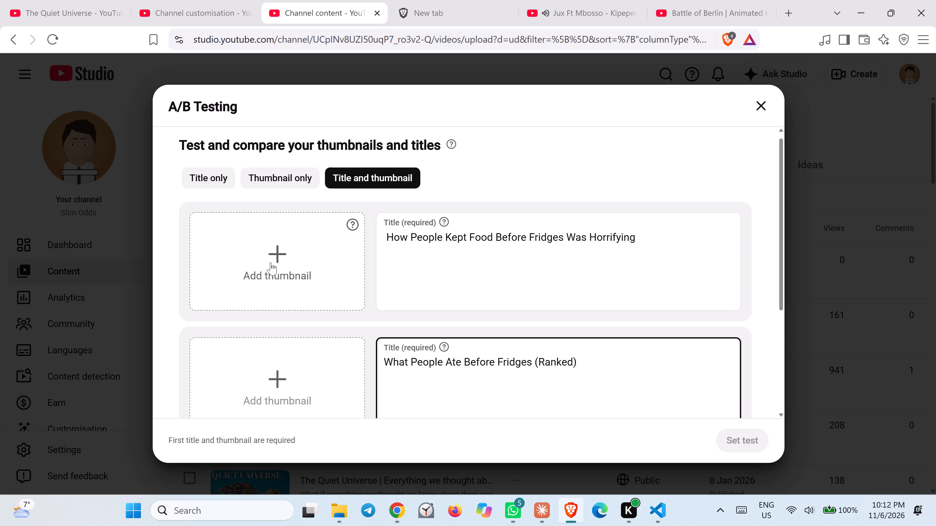
Compare the prepared thumbnail images and add the PNG "BREAKFAST WAS ALIVE" thumbnail to the first A/B test variant.
{"action": "left_click", "coordinate": [271, 262]}
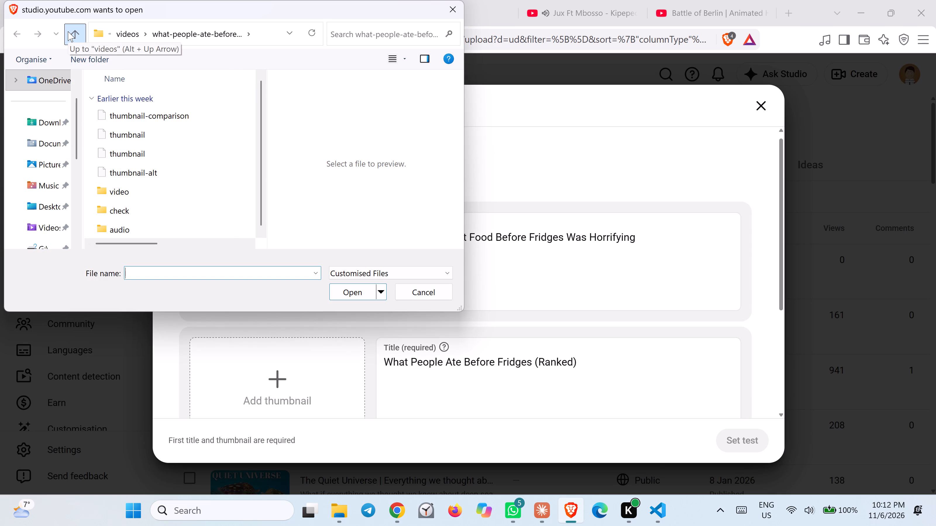
{"action": "left_click", "coordinate": [138, 141]}
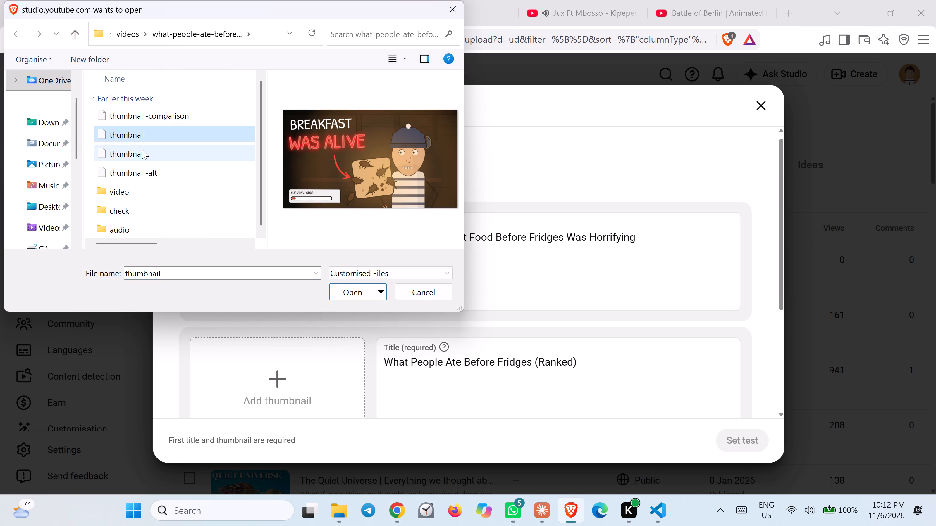
{"action": "left_click", "coordinate": [142, 149]}
{"action": "left_click", "coordinate": [146, 166]}
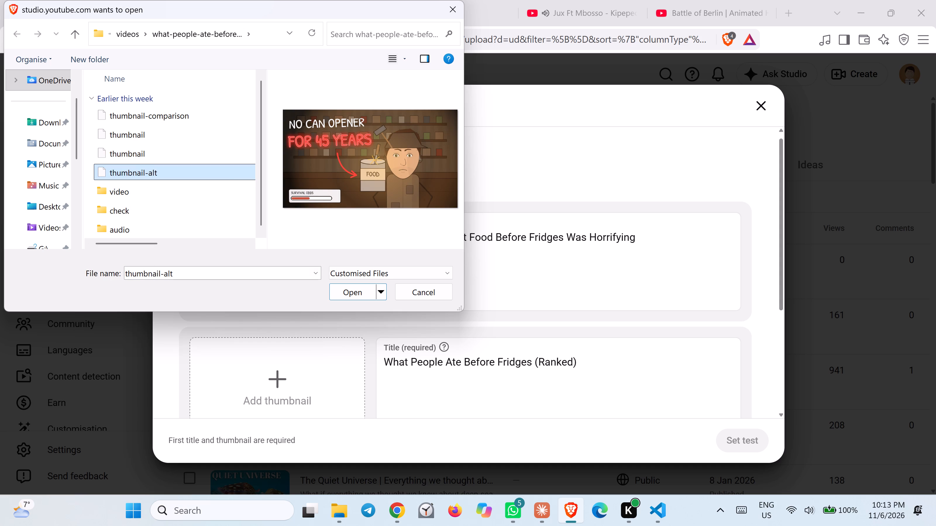
{"action": "left_click", "coordinate": [144, 121]}
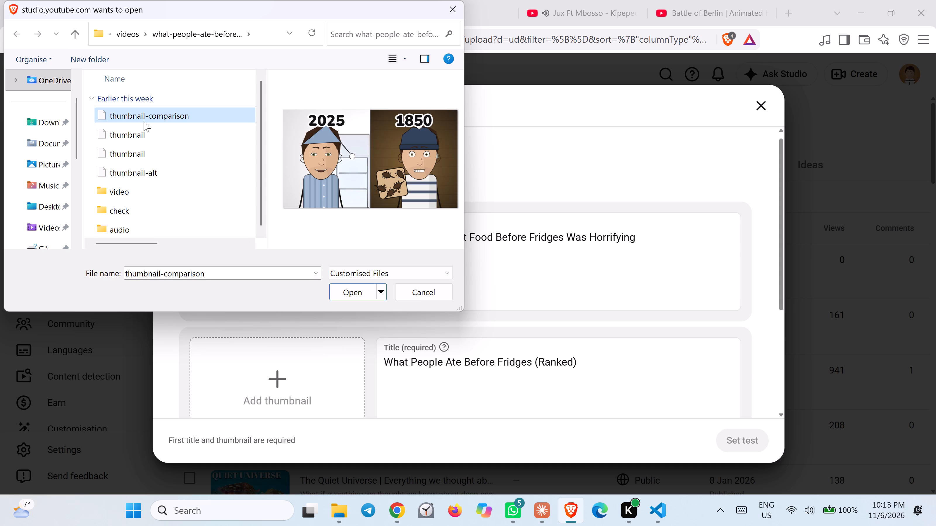
{"action": "left_click", "coordinate": [141, 137]}
{"action": "left_click", "coordinate": [147, 147]}
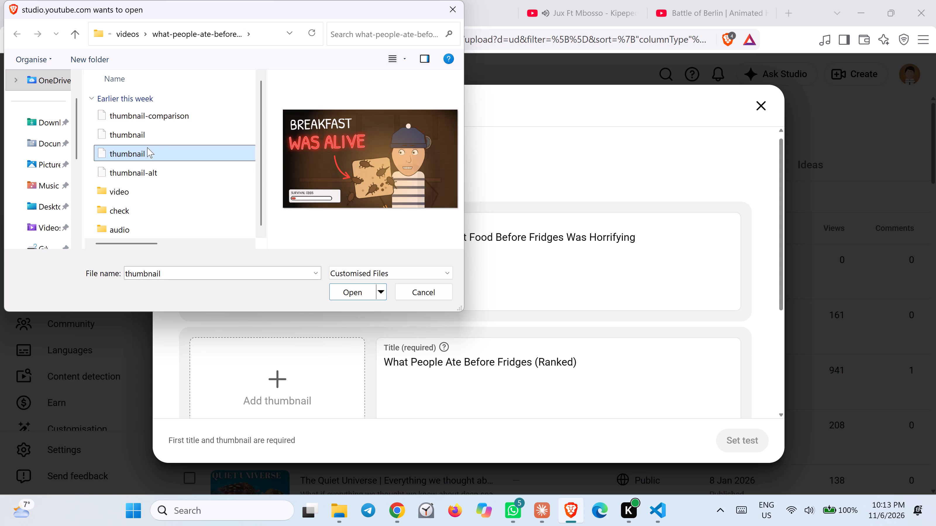
{"action": "left_click", "coordinate": [151, 135]}
{"action": "left_click", "coordinate": [156, 148]}
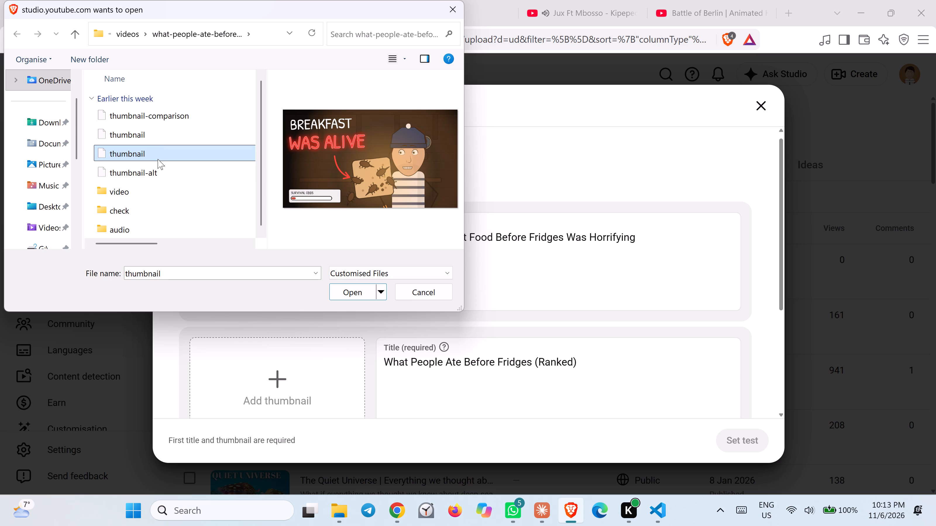
{"action": "left_click", "coordinate": [159, 165]}
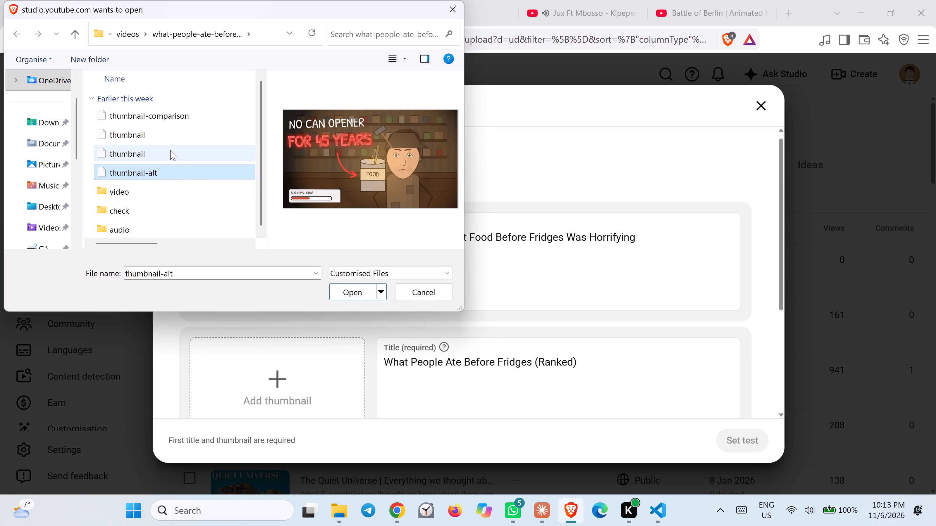
{"action": "left_click", "coordinate": [169, 148]}
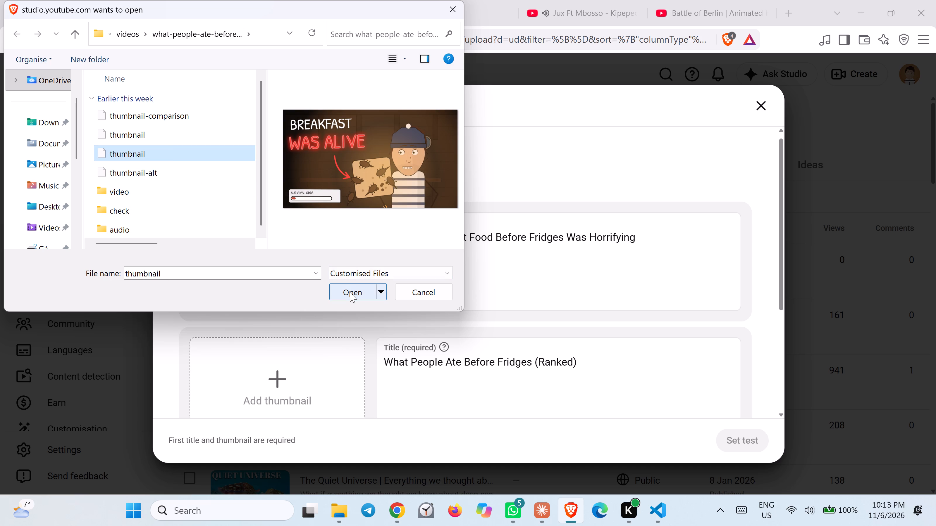
{"action": "left_click", "coordinate": [345, 290]}
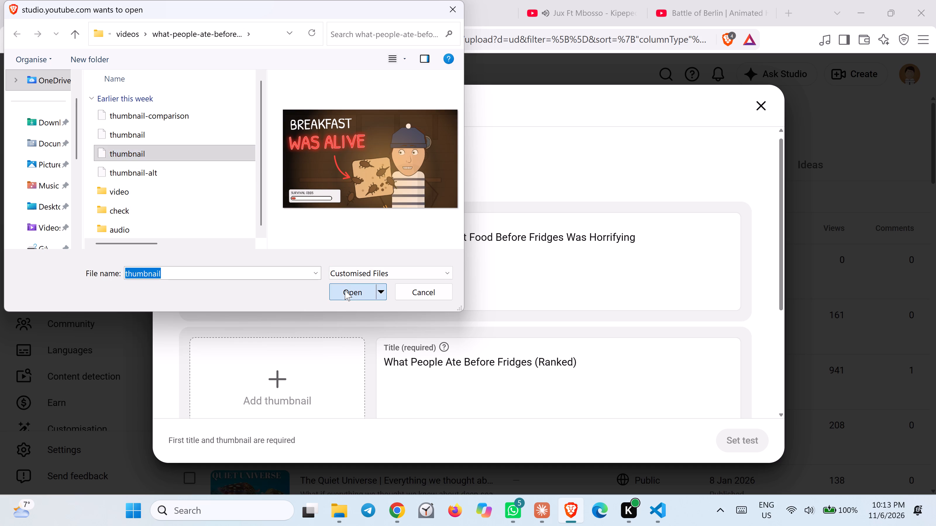
Add the thumbnail-alt image, "NO CAN OPENER FOR 45 YEARS", to the second A/B test variant.
{"action": "scroll", "coordinate": [345, 290], "scroll_direction": "down", "scroll_amount": 1}
{"action": "scroll", "coordinate": [290, 357], "scroll_direction": "down", "scroll_amount": 1}
{"action": "left_click", "coordinate": [287, 352]}
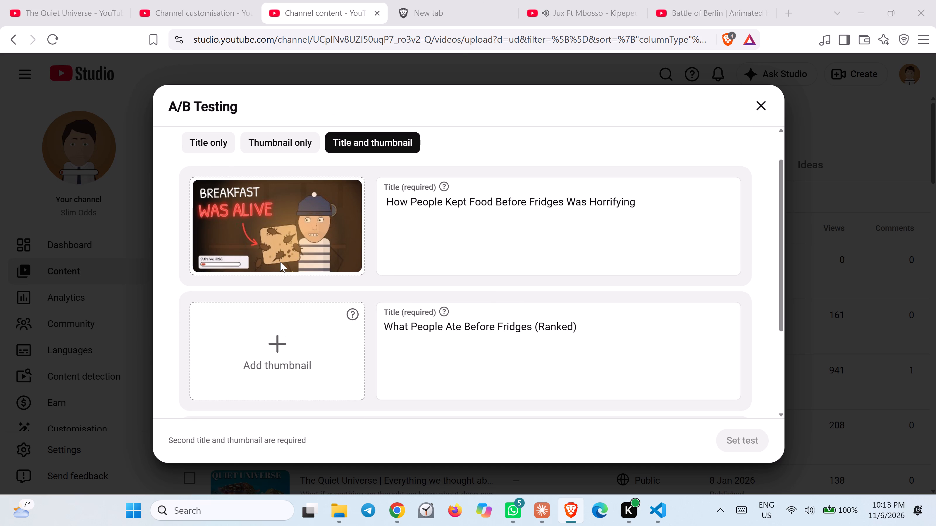
{"action": "left_click", "coordinate": [145, 133]}
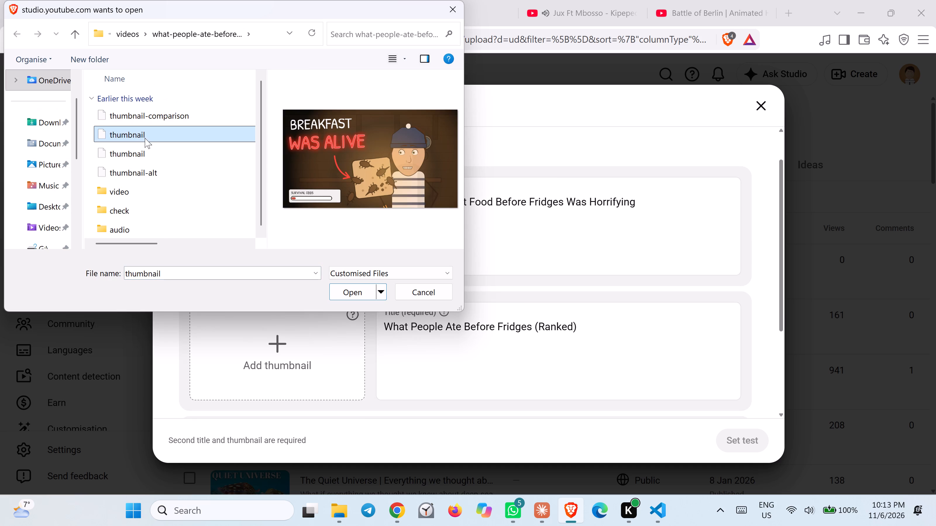
{"action": "left_click", "coordinate": [147, 146]}
{"action": "left_click", "coordinate": [149, 169]}
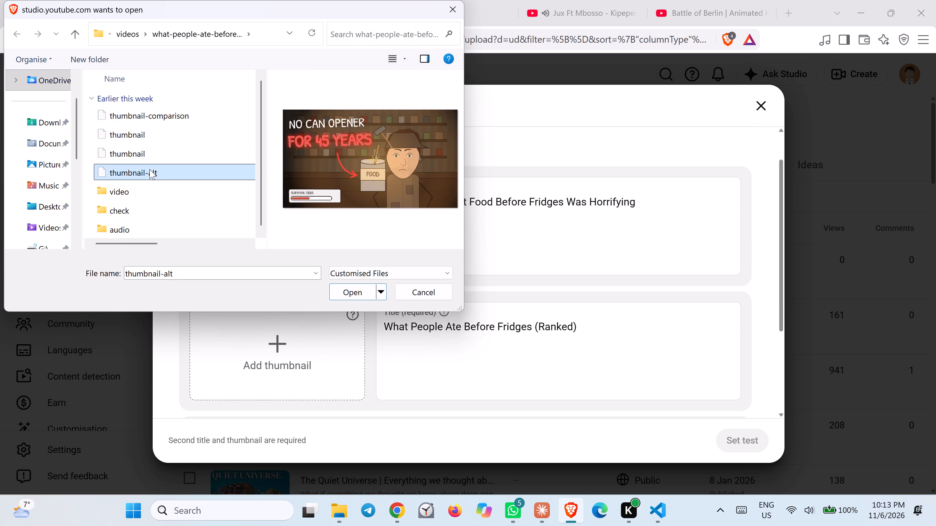
{"action": "left_click", "coordinate": [357, 290]}
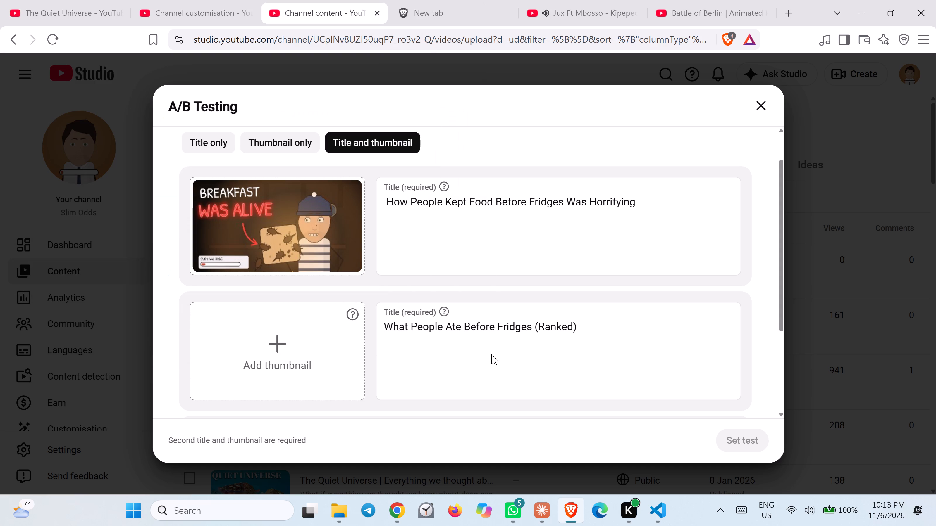
Review both title and thumbnail pairs and set the A/B test, leaving the third variant empty.
{"action": "scroll", "coordinate": [622, 367], "scroll_direction": "down", "scroll_amount": 1}
{"action": "scroll", "coordinate": [698, 400], "scroll_direction": "down", "scroll_amount": 2}
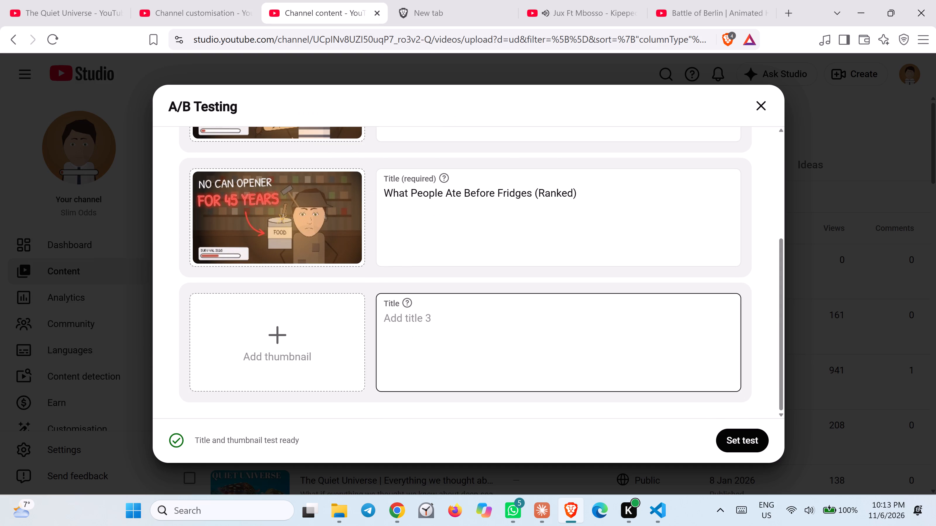
{"action": "scroll", "coordinate": [711, 418], "scroll_direction": "up", "scroll_amount": 2}
{"action": "scroll", "coordinate": [377, 300], "scroll_direction": "up", "scroll_amount": 2}
{"action": "left_click", "coordinate": [747, 446]}
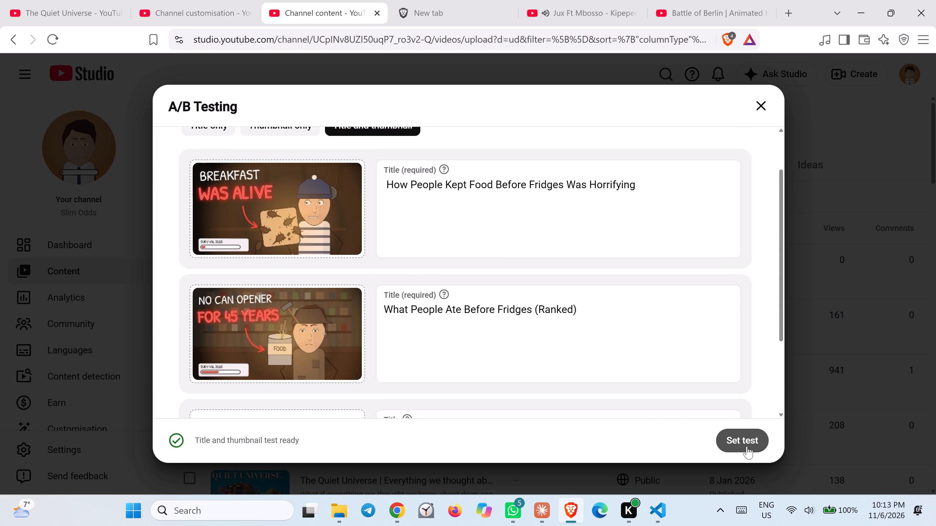
Review the fridge video's remaining upload details, from the playlist selection through the audience settings.
{"action": "scroll", "coordinate": [312, 323], "scroll_direction": "down", "scroll_amount": 2}
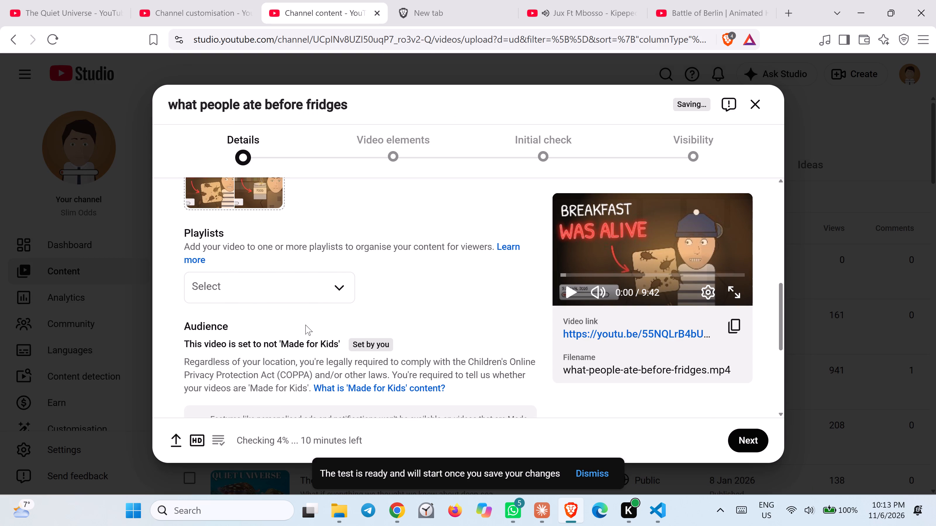
{"action": "scroll", "coordinate": [305, 325], "scroll_direction": "down", "scroll_amount": 2}
{"action": "scroll", "coordinate": [267, 321], "scroll_direction": "down", "scroll_amount": 1}
{"action": "scroll", "coordinate": [267, 321], "scroll_direction": "up", "scroll_amount": 2}
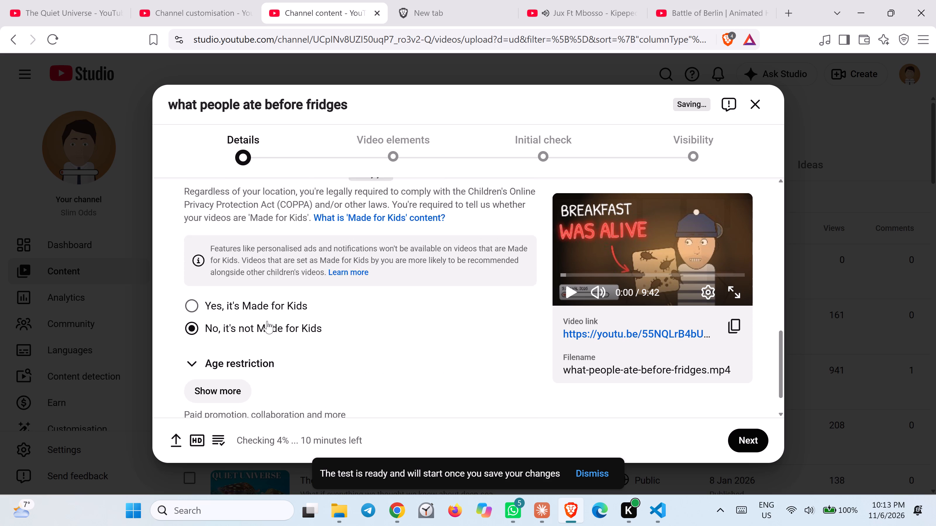
{"action": "scroll", "coordinate": [267, 321], "scroll_direction": "up", "scroll_amount": 3}
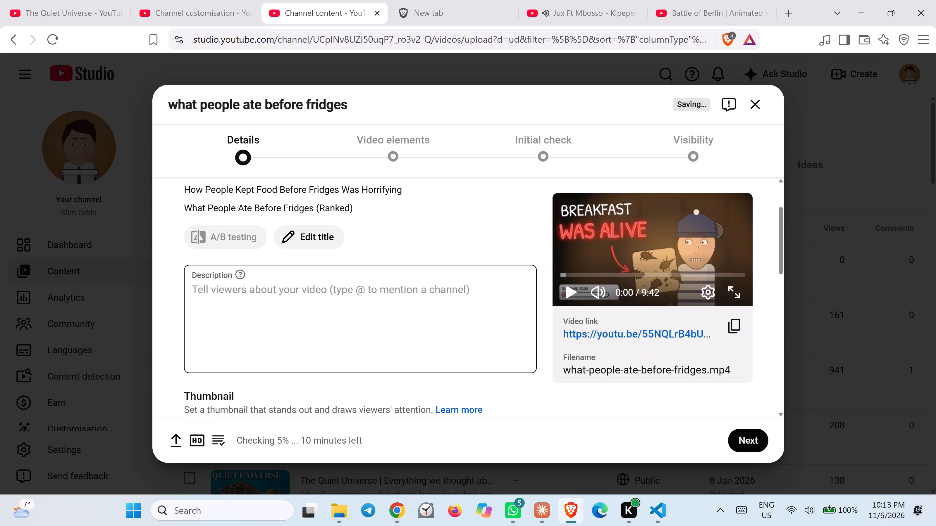
Copy everything from the description's opening line through the end of the tag list in the fridge video's youtube.md.
{"action": "left_click", "coordinate": [222, 316]}
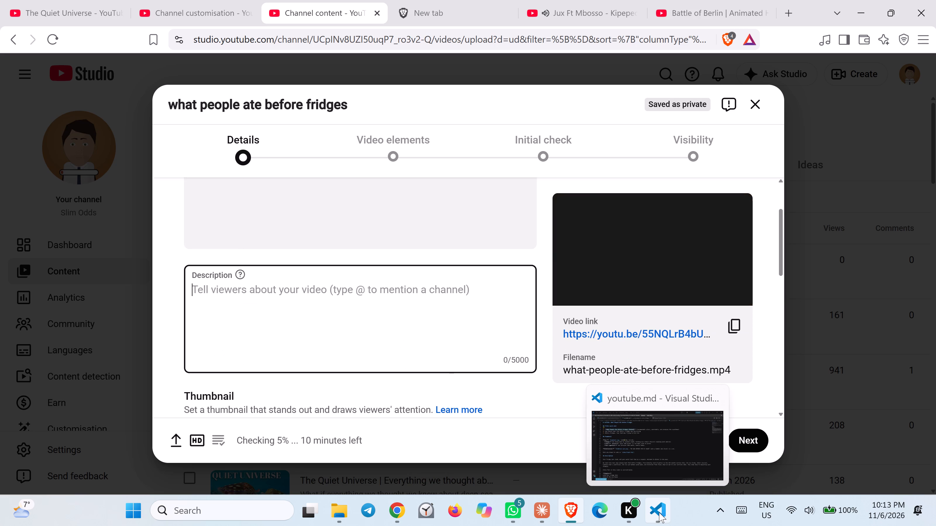
{"action": "left_click", "coordinate": [633, 453]}
{"action": "scroll", "coordinate": [185, 281], "scroll_direction": "down", "scroll_amount": 1}
{"action": "scroll", "coordinate": [183, 315], "scroll_direction": "down", "scroll_amount": 1}
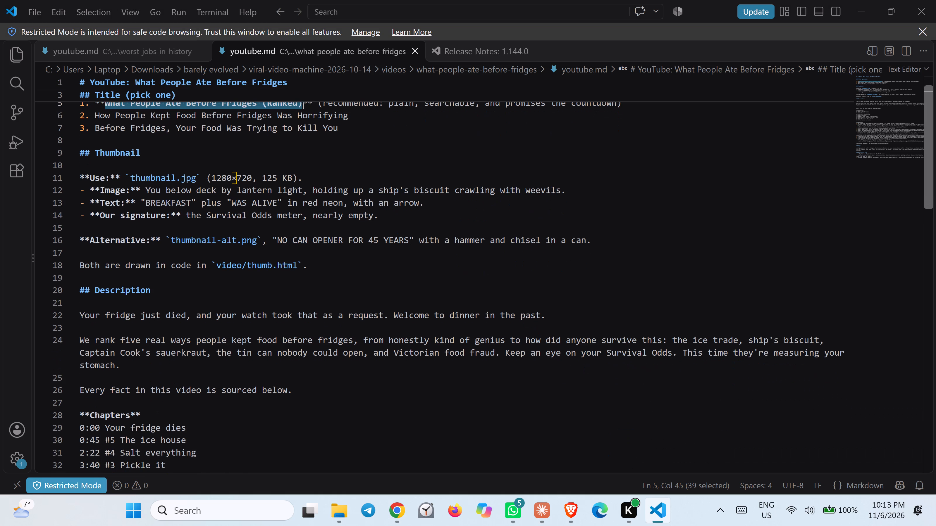
{"action": "scroll", "coordinate": [183, 315], "scroll_direction": "down", "scroll_amount": 1}
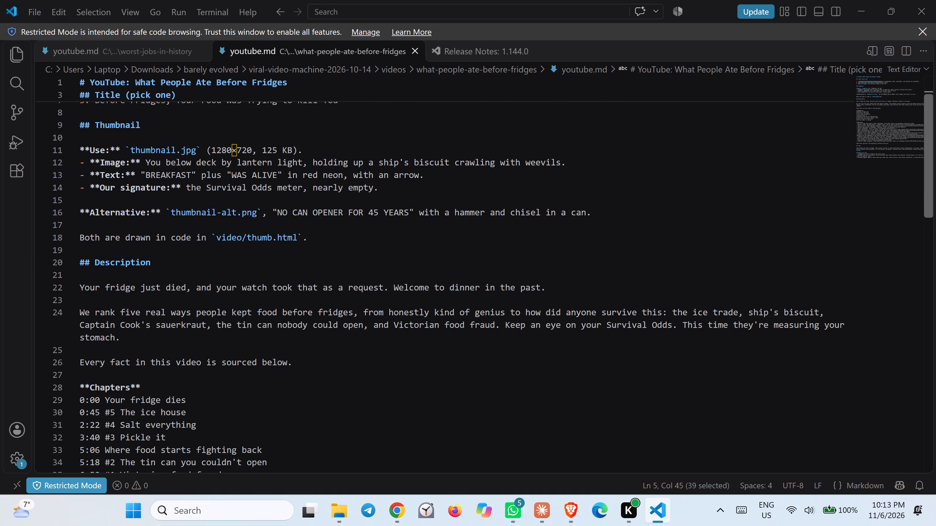
{"action": "scroll", "coordinate": [182, 315], "scroll_direction": "down", "scroll_amount": 1}
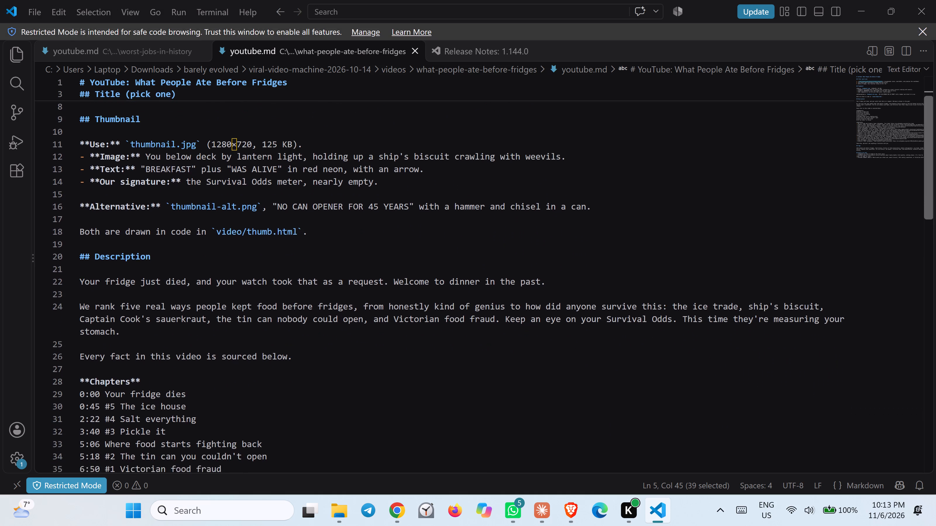
{"action": "scroll", "coordinate": [182, 315], "scroll_direction": "down", "scroll_amount": 4}
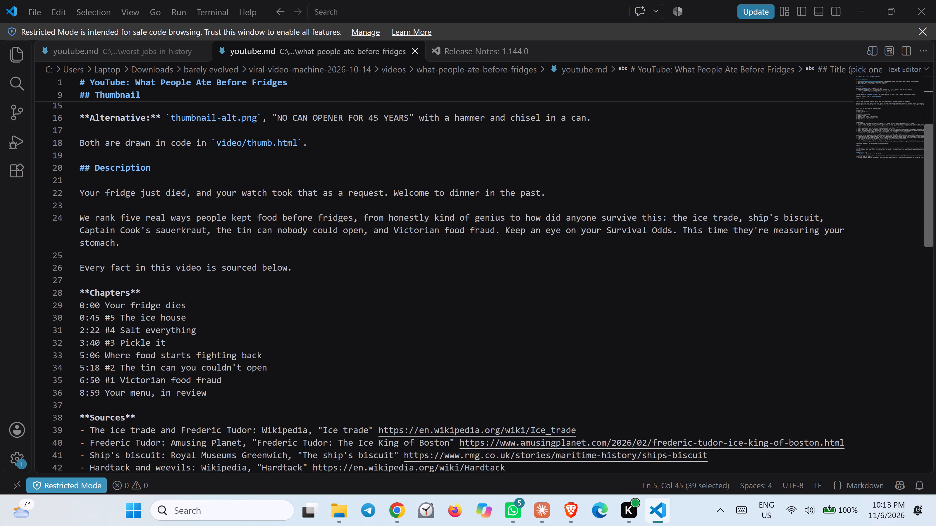
{"action": "scroll", "coordinate": [182, 315], "scroll_direction": "down", "scroll_amount": 7}
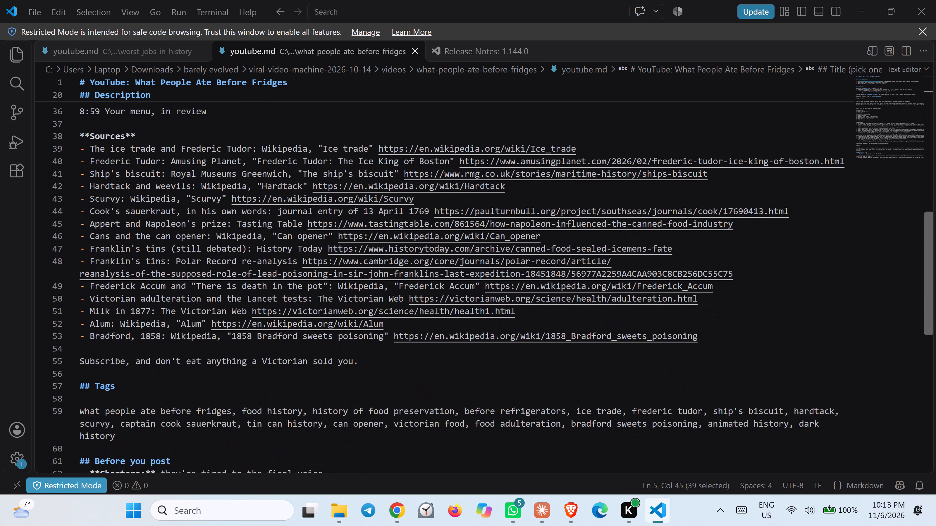
{"action": "scroll", "coordinate": [182, 315], "scroll_direction": "down", "scroll_amount": 2}
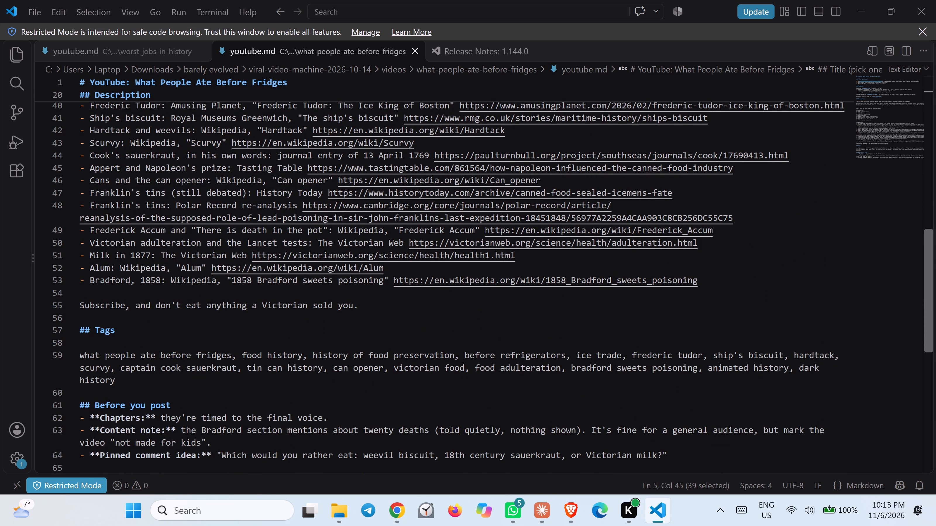
{"action": "left_click_drag", "start_coordinate": [130, 384], "coordinate": [101, 282]}
{"action": "scroll", "coordinate": [101, 281], "scroll_direction": "up", "scroll_amount": 1}
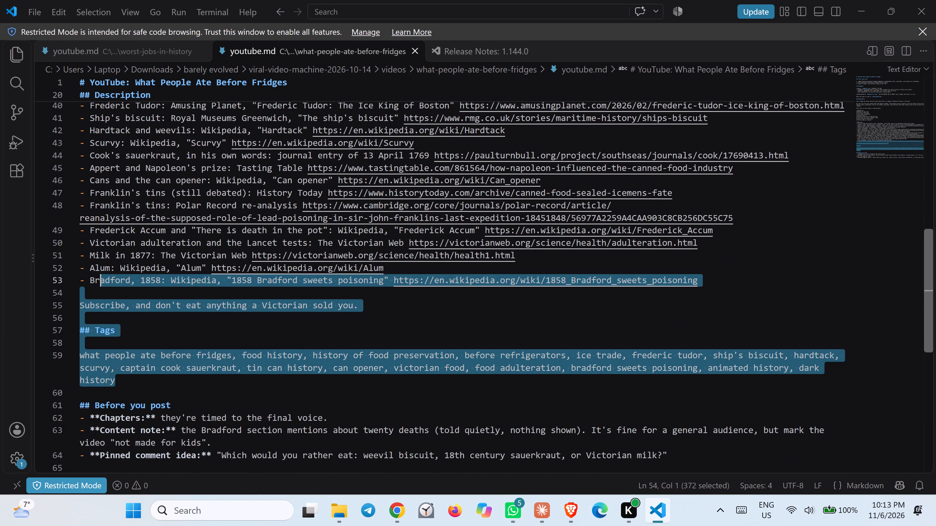
{"action": "left_click_drag", "start_coordinate": [101, 282], "coordinate": [103, 218]}
{"action": "scroll", "coordinate": [101, 282], "scroll_direction": "up", "scroll_amount": 5}
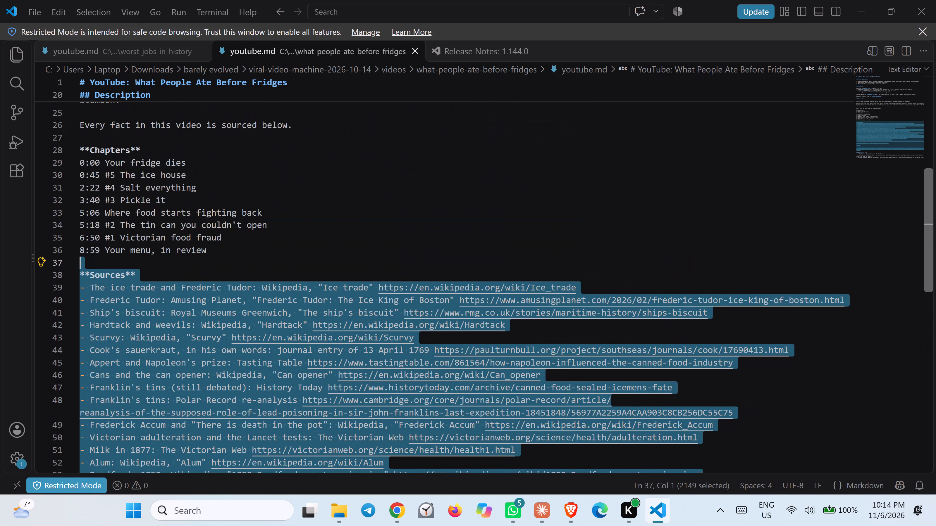
{"action": "scroll", "coordinate": [103, 218], "scroll_direction": "up", "scroll_amount": 4}
{"action": "left_click_drag", "start_coordinate": [103, 218], "coordinate": [80, 174]}
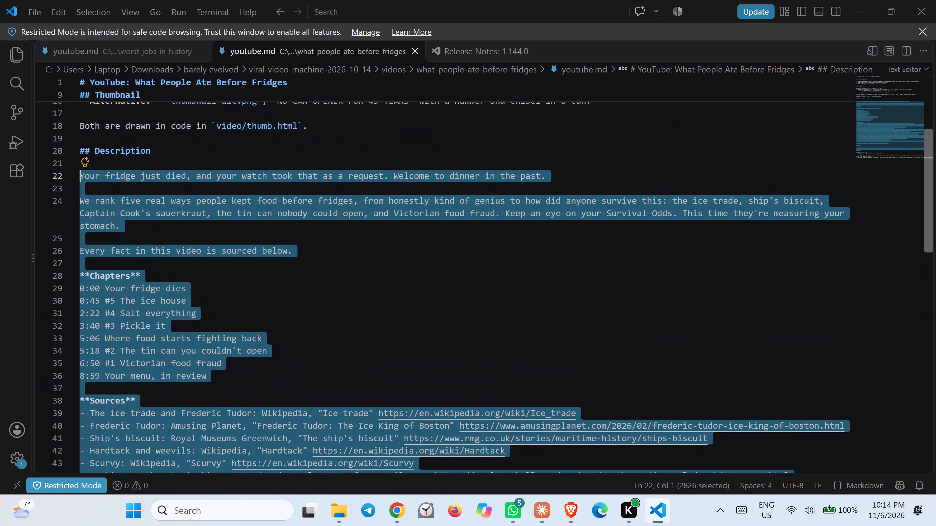
{"action": "left_click_drag", "start_coordinate": [80, 174], "coordinate": [80, 174]}
{"action": "key", "text": "ctrl+c"}
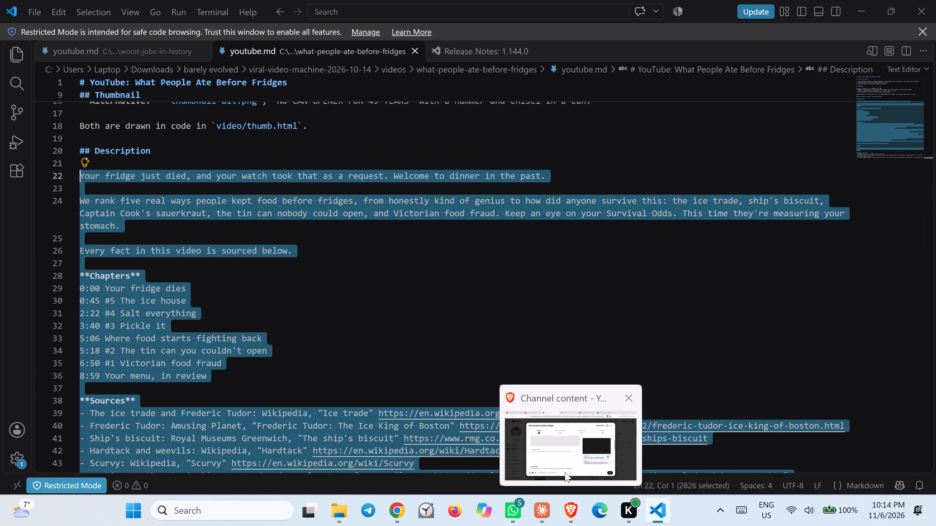
Paste the copied youtube.md text into the fridge video's empty description in YouTube Studio.
{"action": "left_click", "coordinate": [565, 471]}
{"action": "left_click", "coordinate": [246, 293]}
{"action": "key", "text": "ctrl+v"}
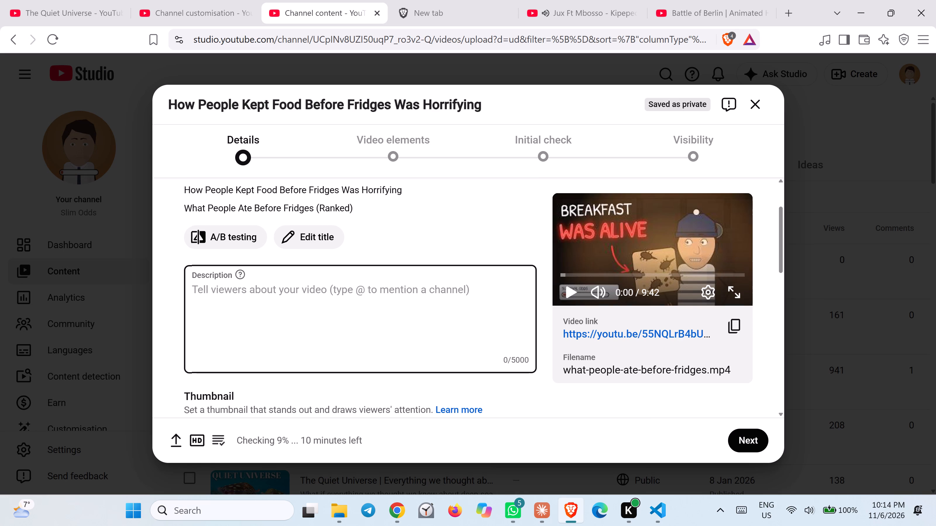
{"action": "left_click", "coordinate": [230, 302]}
Copy the comma-separated tag list at the end of the pasted description and remove it from there.
{"action": "scroll", "coordinate": [276, 333], "scroll_direction": "down", "scroll_amount": 1}
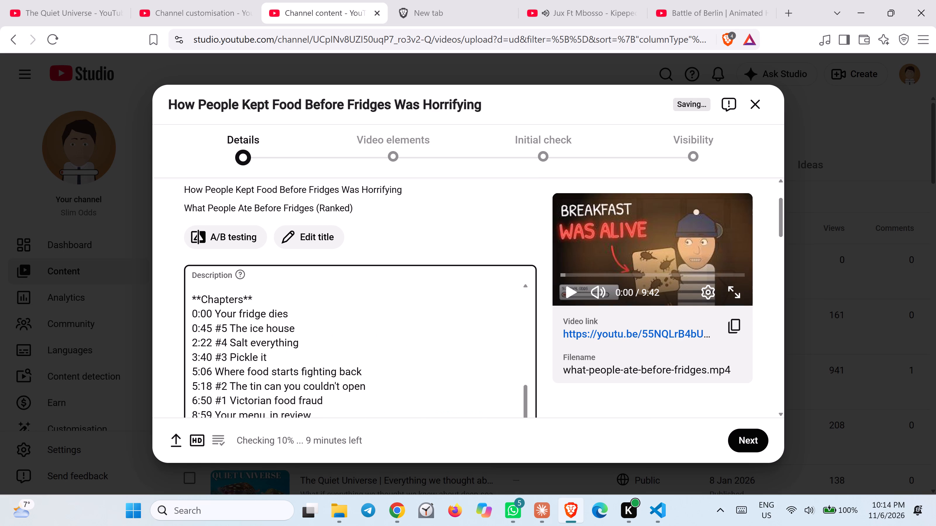
{"action": "scroll", "coordinate": [276, 333], "scroll_direction": "down", "scroll_amount": 5}
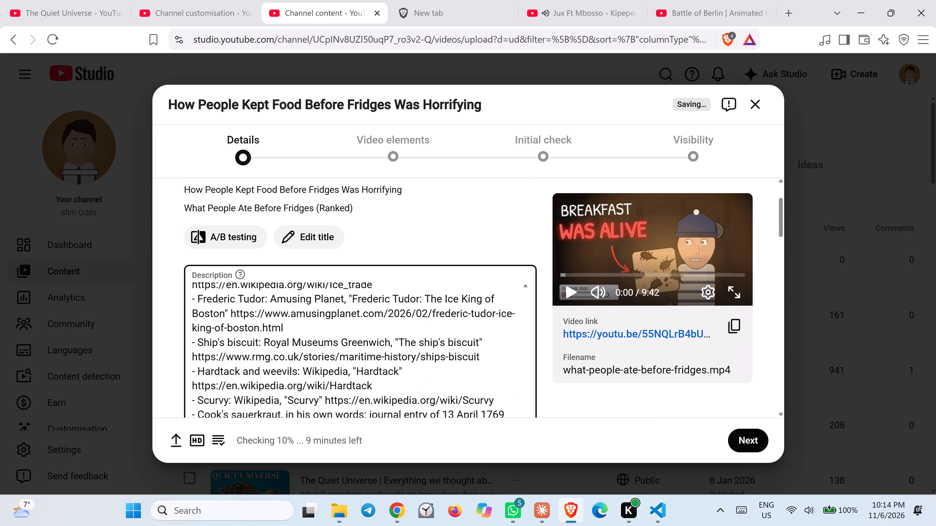
{"action": "scroll", "coordinate": [274, 334], "scroll_direction": "down", "scroll_amount": 1}
{"action": "scroll", "coordinate": [295, 347], "scroll_direction": "down", "scroll_amount": 5}
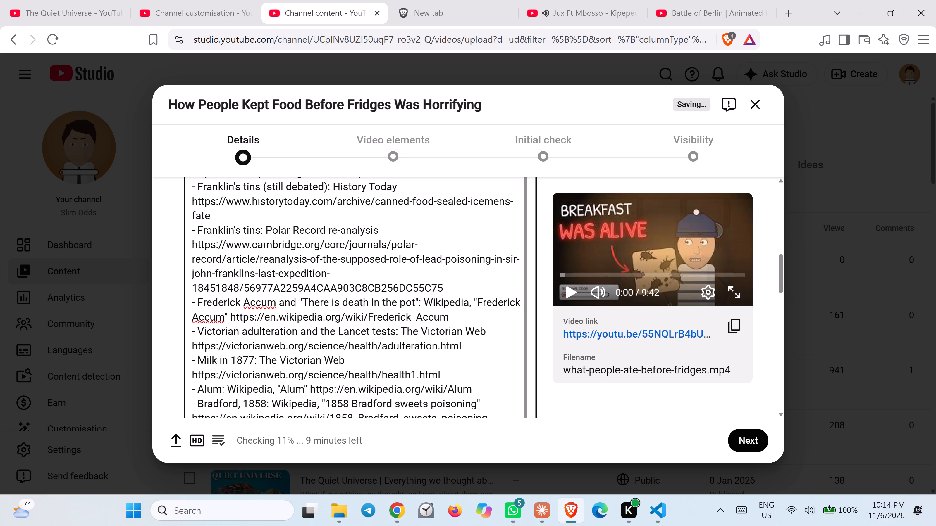
{"action": "scroll", "coordinate": [295, 346], "scroll_direction": "down", "scroll_amount": 1}
{"action": "left_click", "coordinate": [235, 217]}
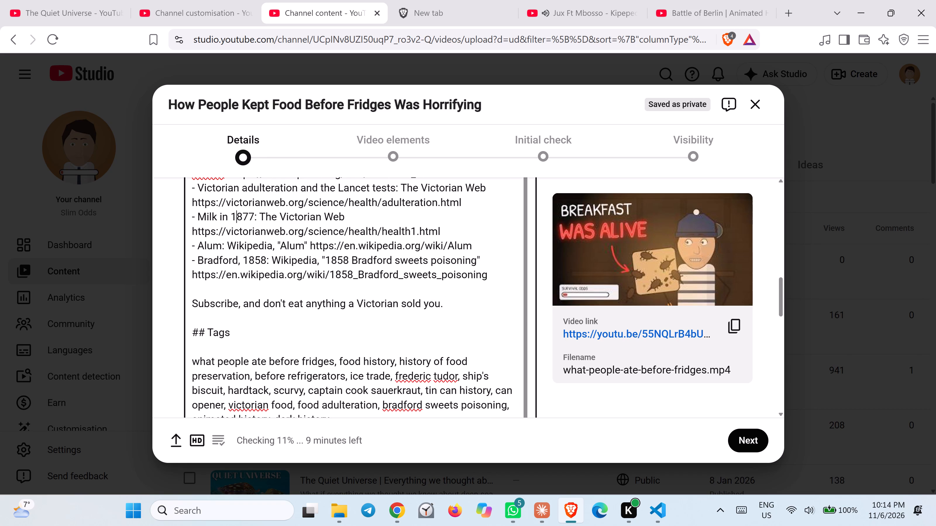
{"action": "left_click", "coordinate": [313, 217]}
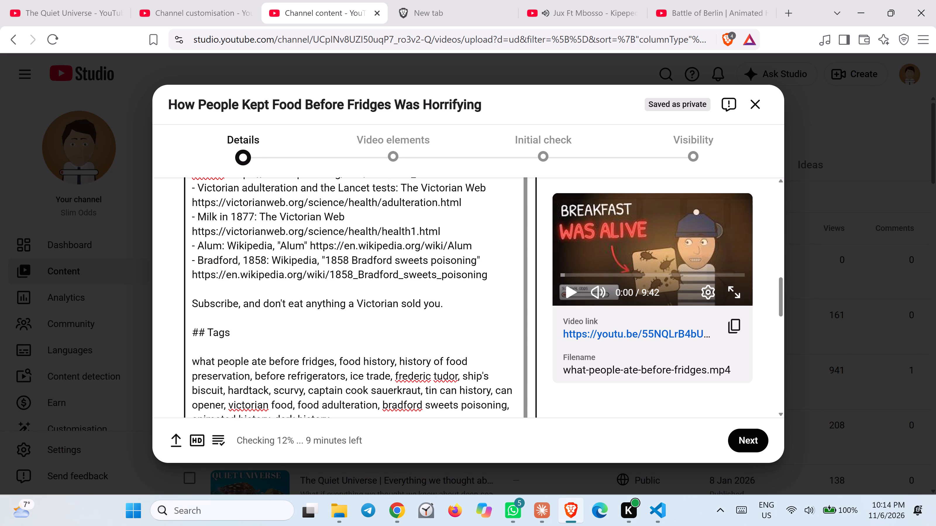
{"action": "scroll", "coordinate": [254, 337], "scroll_direction": "down", "scroll_amount": 1}
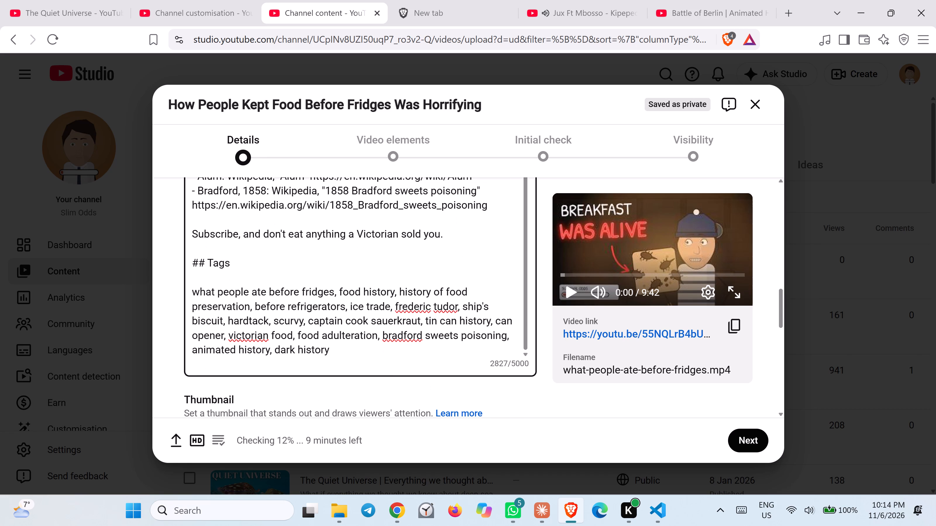
{"action": "left_click_drag", "start_coordinate": [331, 355], "coordinate": [193, 300]}
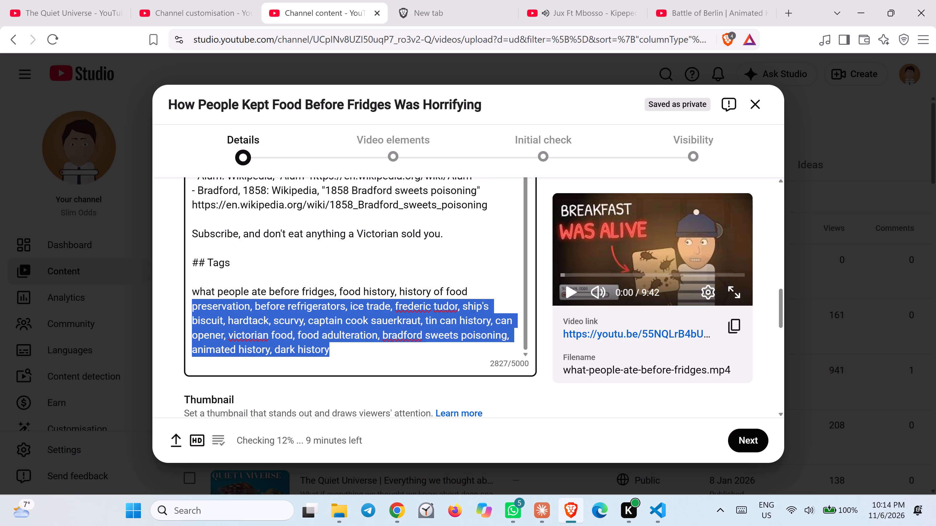
{"action": "left_click_drag", "start_coordinate": [193, 300], "coordinate": [194, 294]}
{"action": "key", "text": "ctrl+c"}
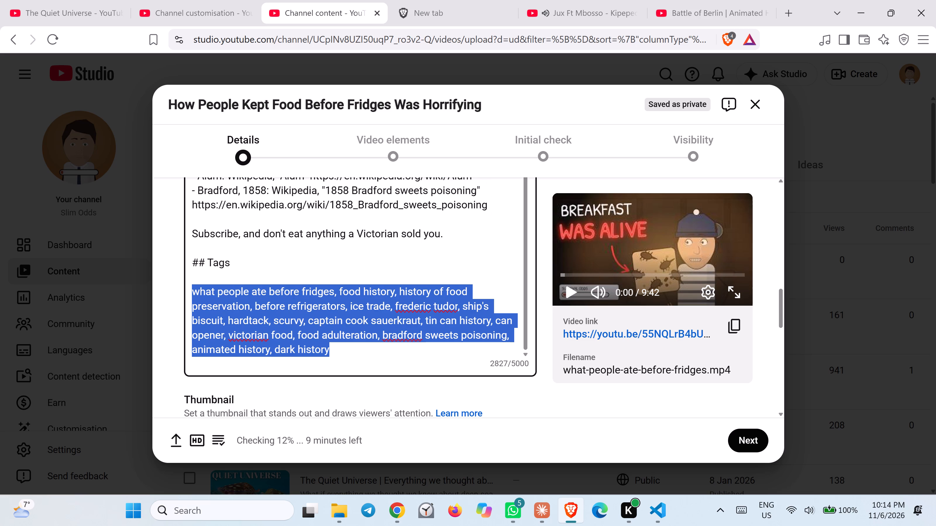
{"action": "key", "text": "BackSpace"}
Delete the leftover "## Tags" heading and trailing blank lines so the description ends after the Subscribe sentence.
{"action": "left_click_drag", "start_coordinate": [236, 267], "coordinate": [235, 267]}
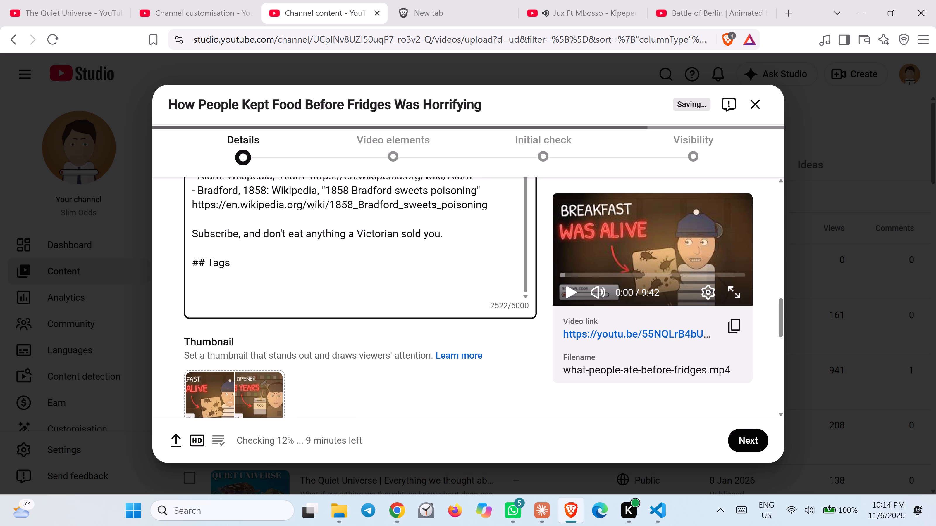
{"action": "left_click_drag", "start_coordinate": [235, 267], "coordinate": [192, 263]}
{"action": "key", "text": "BackSpace"}
{"action": "key", "text": "BackSpace"}
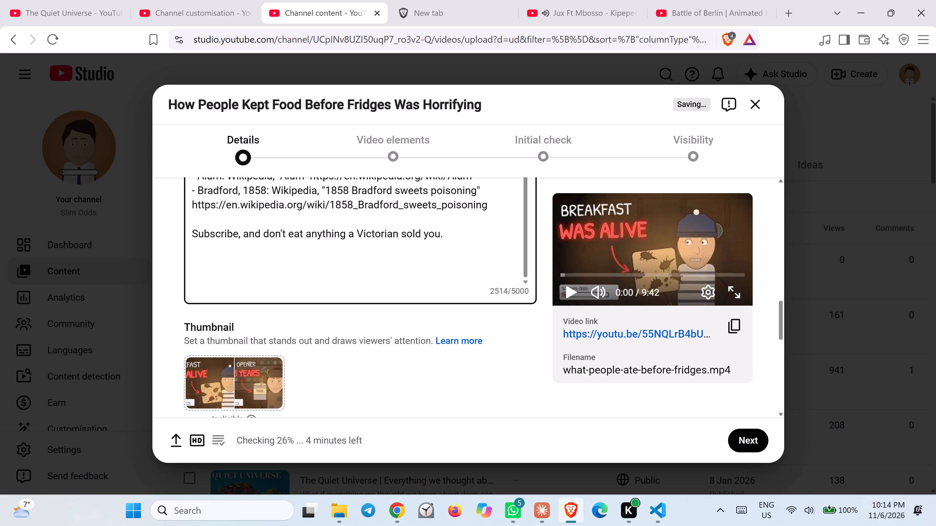
{"action": "key", "text": "BackSpace"}
Expand the video's additional settings and paste the copied list, starting with "what people ate before fridges", as its tags.
{"action": "scroll", "coordinate": [192, 262], "scroll_direction": "down", "scroll_amount": 1}
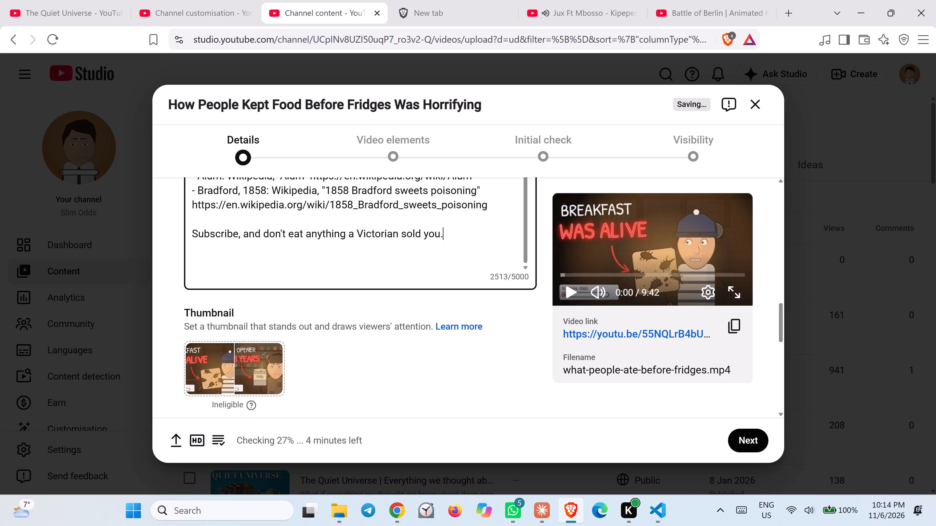
{"action": "scroll", "coordinate": [192, 262], "scroll_direction": "down", "scroll_amount": 1}
{"action": "scroll", "coordinate": [317, 357], "scroll_direction": "down", "scroll_amount": 4}
{"action": "scroll", "coordinate": [255, 321], "scroll_direction": "down", "scroll_amount": 3}
{"action": "left_click", "coordinate": [242, 346]}
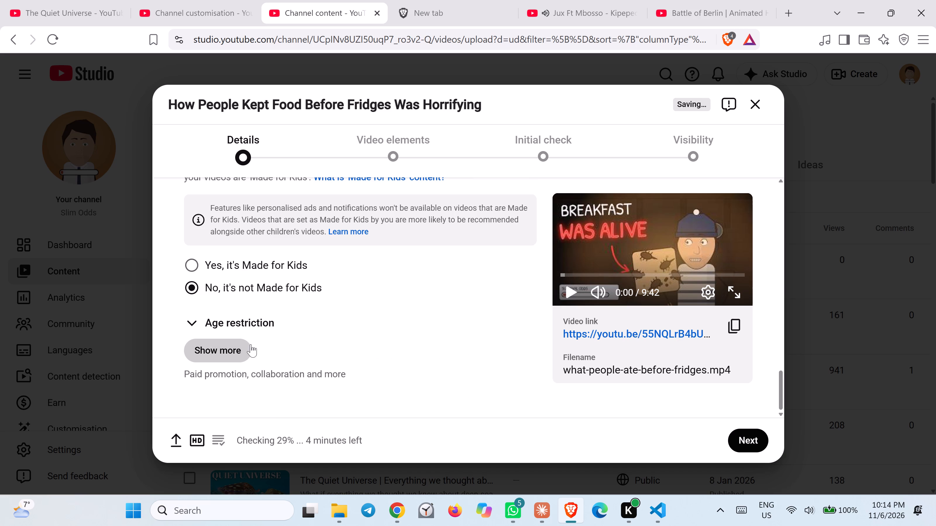
{"action": "scroll", "coordinate": [247, 353], "scroll_direction": "down", "scroll_amount": 6}
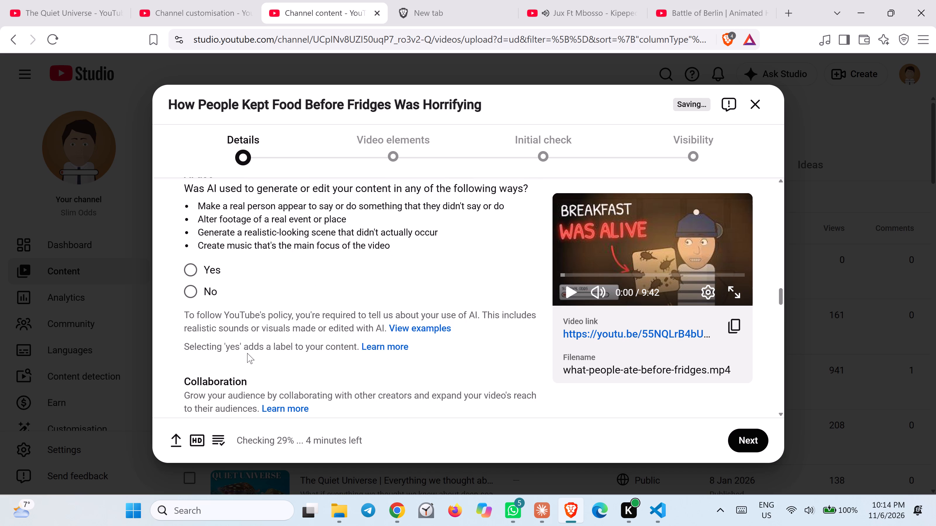
{"action": "scroll", "coordinate": [247, 353], "scroll_direction": "down", "scroll_amount": 7}
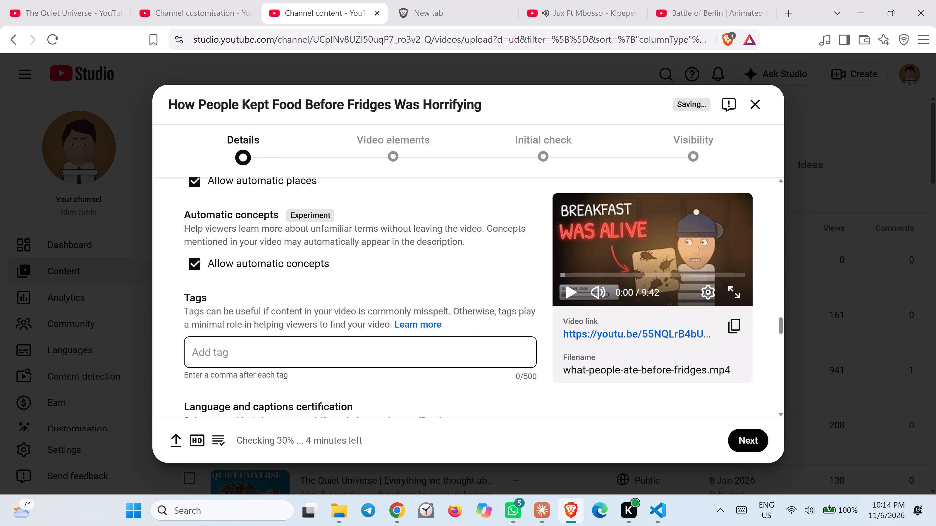
{"action": "scroll", "coordinate": [247, 353], "scroll_direction": "down", "scroll_amount": 1}
{"action": "left_click", "coordinate": [224, 307]}
{"action": "key", "text": "ctrl+v"}
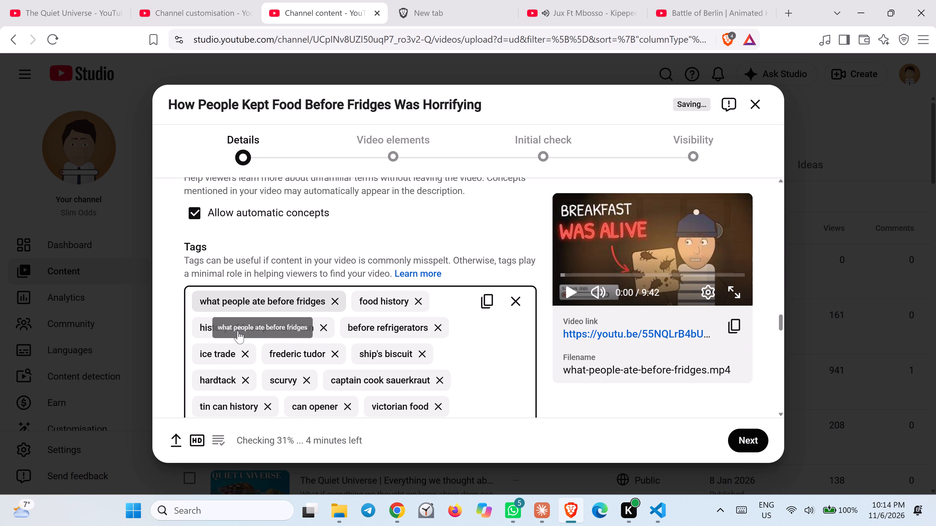
Review the remaining additional settings and continue to the Video elements stage of the upload.
{"action": "scroll", "coordinate": [255, 347], "scroll_direction": "down", "scroll_amount": 2}
{"action": "scroll", "coordinate": [347, 363], "scroll_direction": "down", "scroll_amount": 1}
{"action": "scroll", "coordinate": [317, 358], "scroll_direction": "down", "scroll_amount": 2}
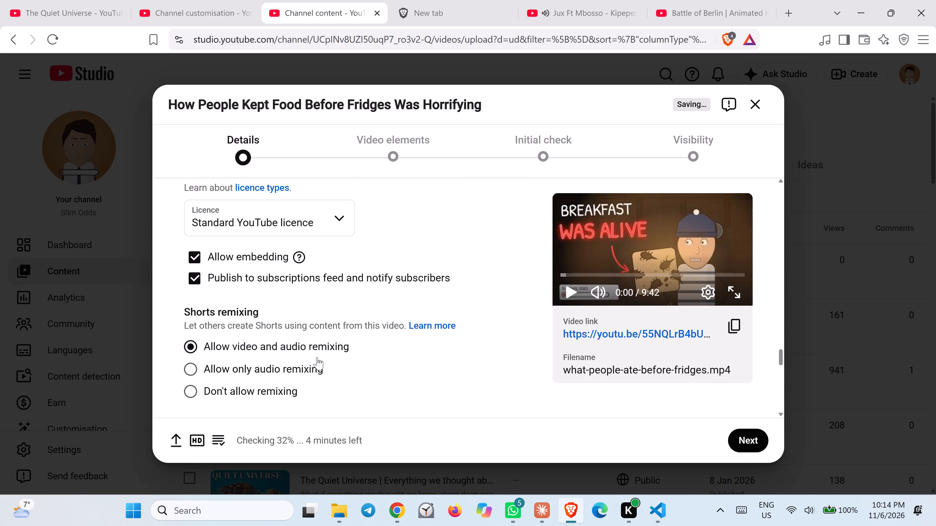
{"action": "scroll", "coordinate": [317, 357], "scroll_direction": "down", "scroll_amount": 6}
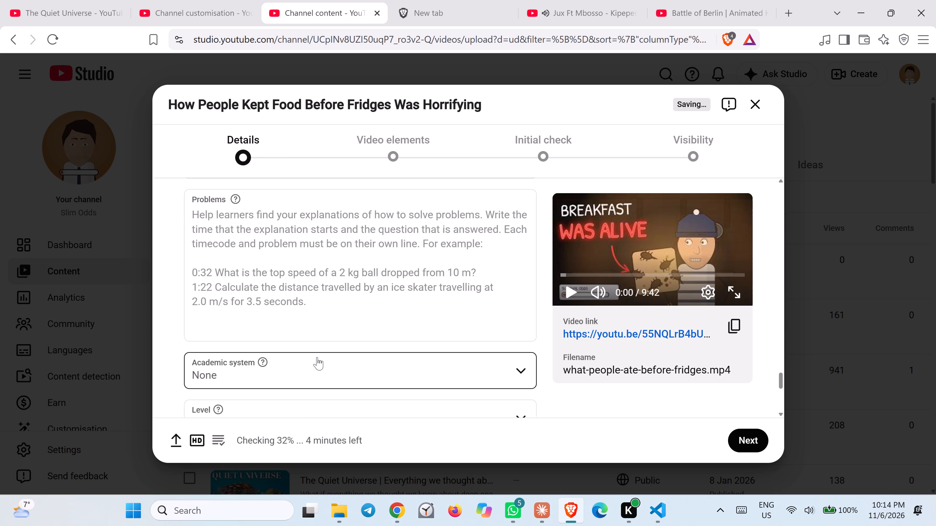
{"action": "scroll", "coordinate": [317, 357], "scroll_direction": "down", "scroll_amount": 7}
{"action": "scroll", "coordinate": [317, 357], "scroll_direction": "up", "scroll_amount": 7}
{"action": "scroll", "coordinate": [343, 351], "scroll_direction": "up", "scroll_amount": 6}
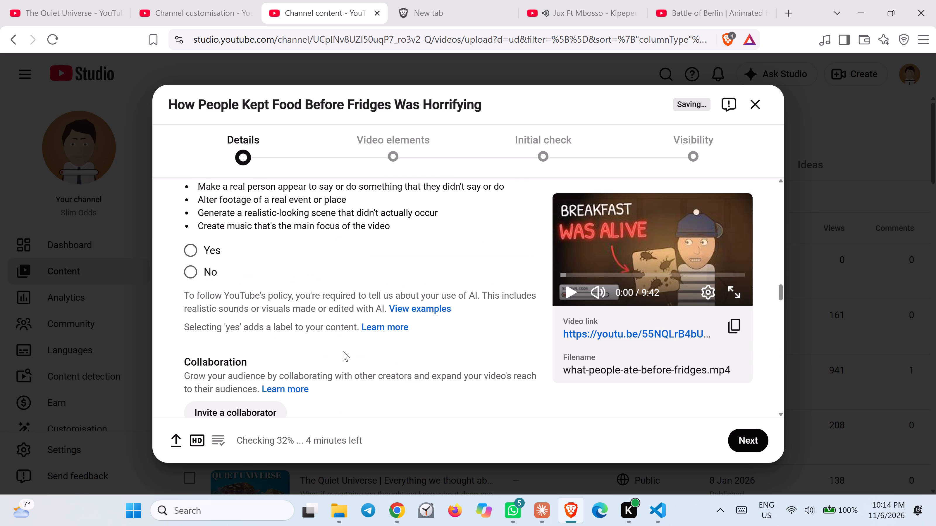
{"action": "scroll", "coordinate": [391, 330], "scroll_direction": "left", "scroll_amount": 1}
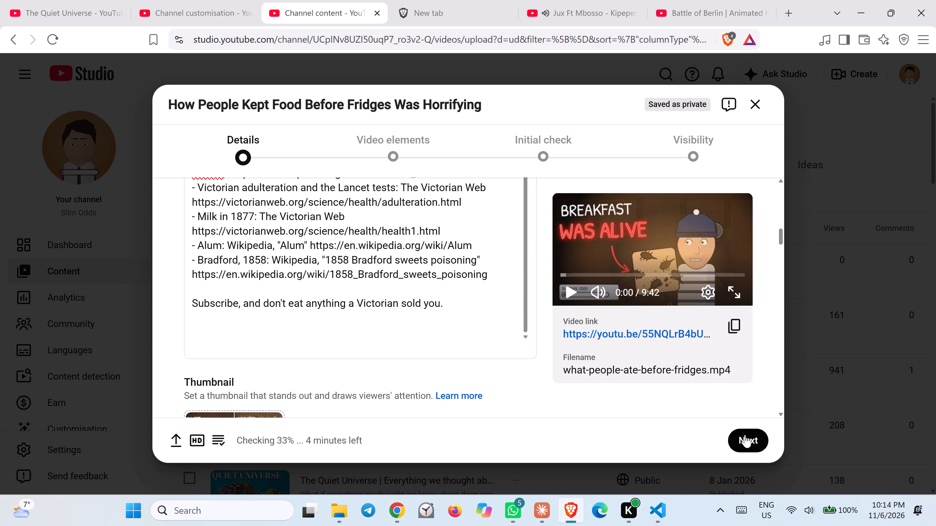
{"action": "left_click", "coordinate": [749, 442]}
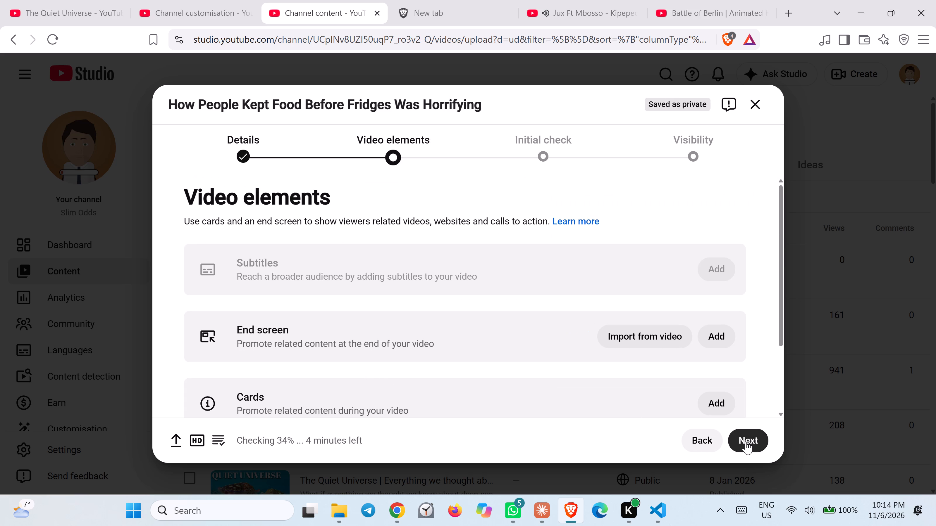
Continue past the initial check and schedule the fridges video as public for 11 Nov 2026 at 00:00, closing the confirmation.
{"action": "left_click", "coordinate": [747, 442]}
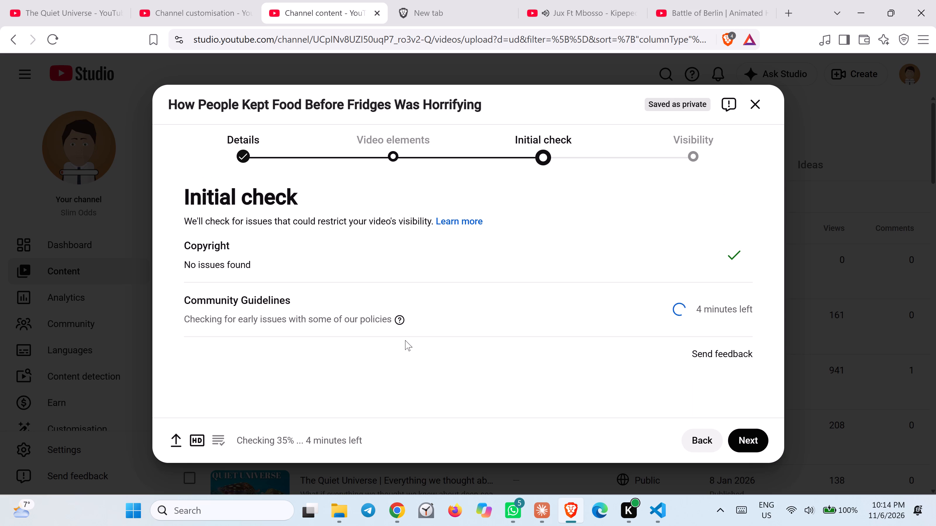
{"action": "left_click", "coordinate": [744, 444]}
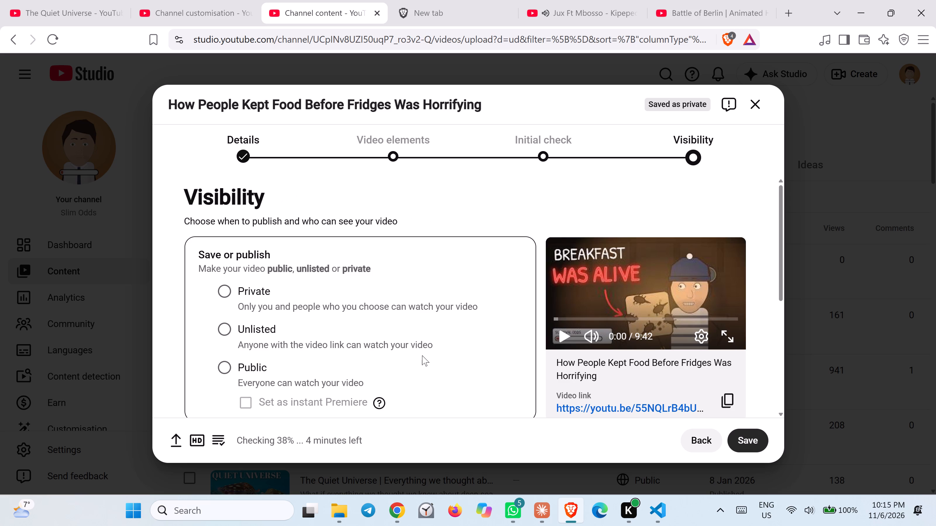
{"action": "scroll", "coordinate": [220, 364], "scroll_direction": "down", "scroll_amount": 1}
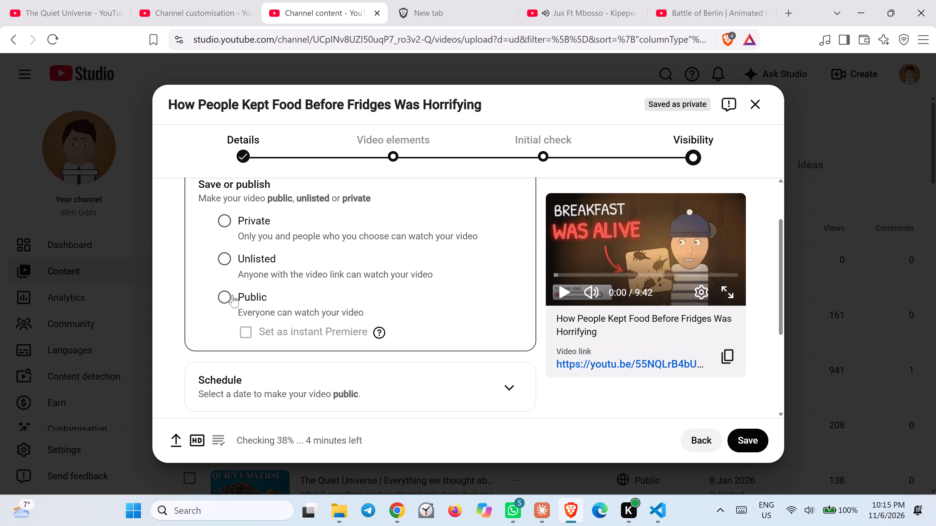
{"action": "left_click", "coordinate": [301, 383]}
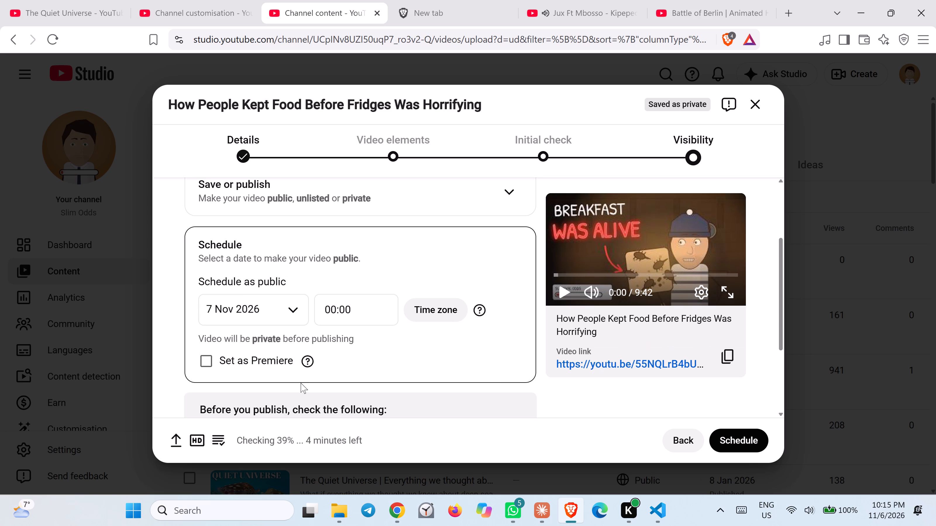
{"action": "scroll", "coordinate": [291, 301], "scroll_direction": "down", "scroll_amount": 1}
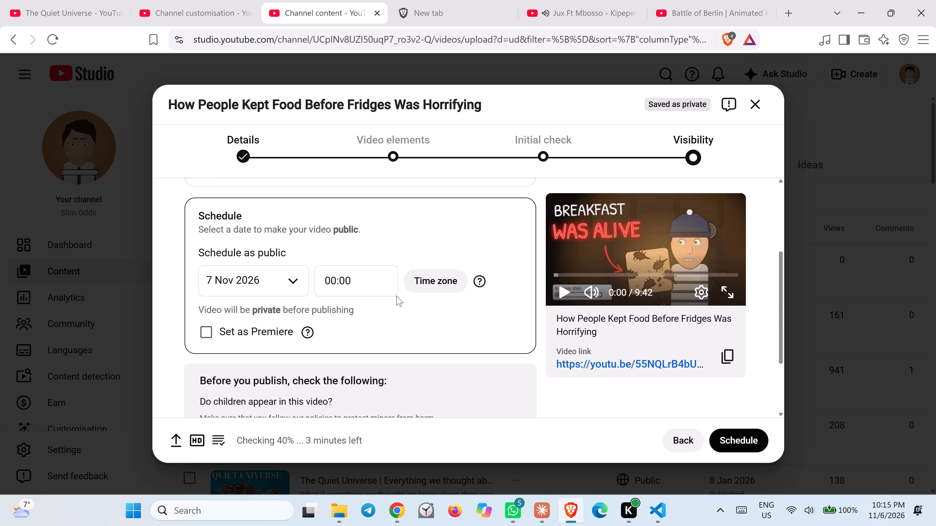
{"action": "left_click", "coordinate": [268, 283]}
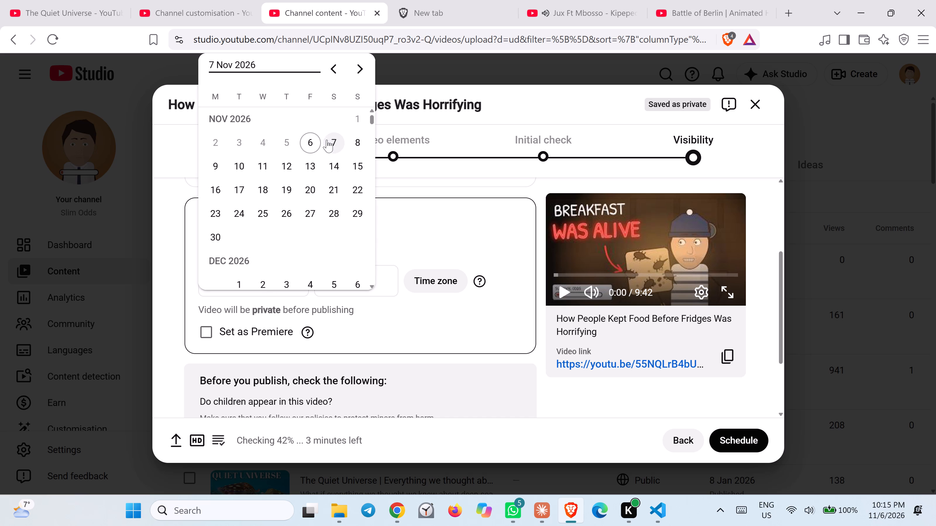
{"action": "left_click", "coordinate": [267, 162]}
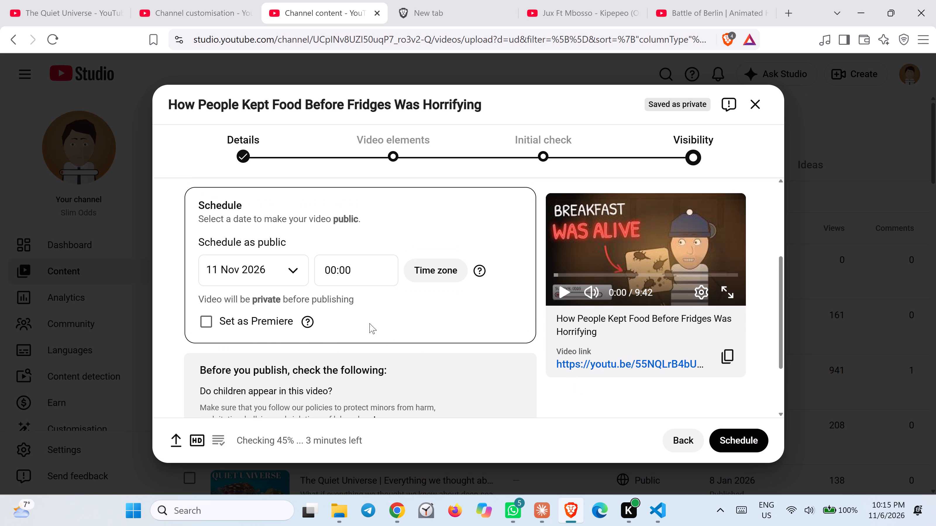
{"action": "scroll", "coordinate": [380, 390], "scroll_direction": "down", "scroll_amount": 1}
{"action": "scroll", "coordinate": [414, 394], "scroll_direction": "up", "scroll_amount": 1}
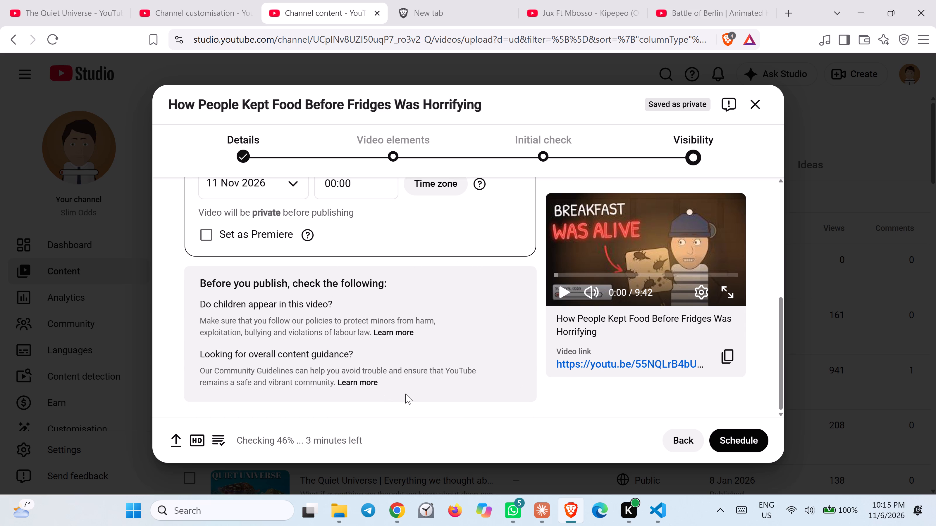
{"action": "scroll", "coordinate": [405, 394], "scroll_direction": "up", "scroll_amount": 1}
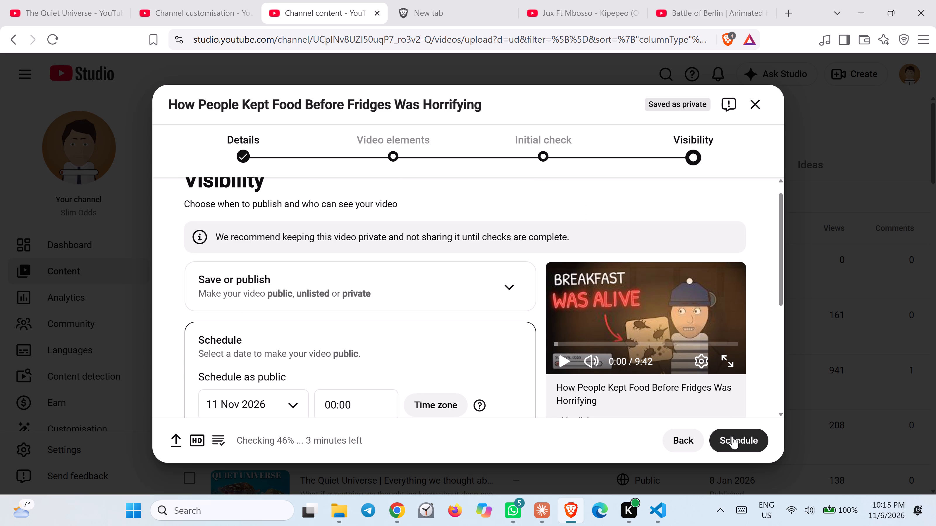
{"action": "left_click", "coordinate": [732, 436]}
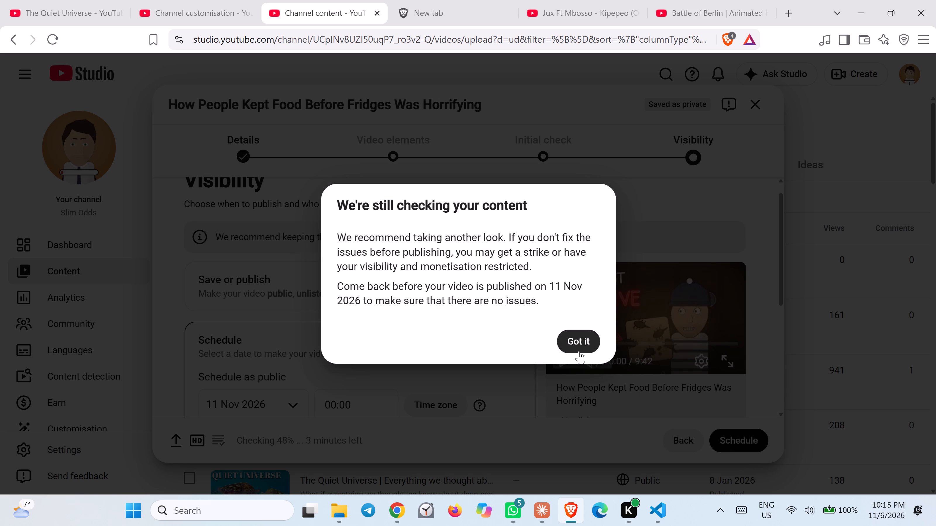
{"action": "left_click", "coordinate": [573, 344]}
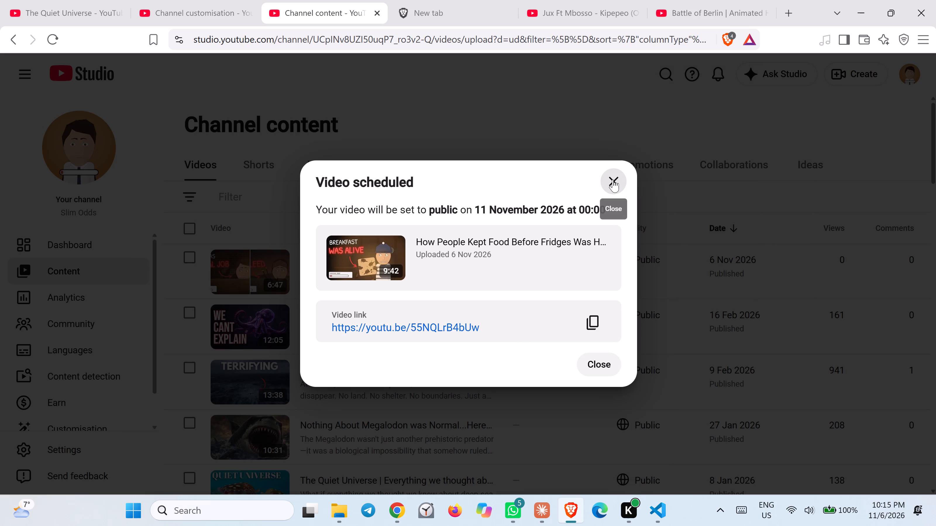
{"action": "left_click", "coordinate": [613, 179]}
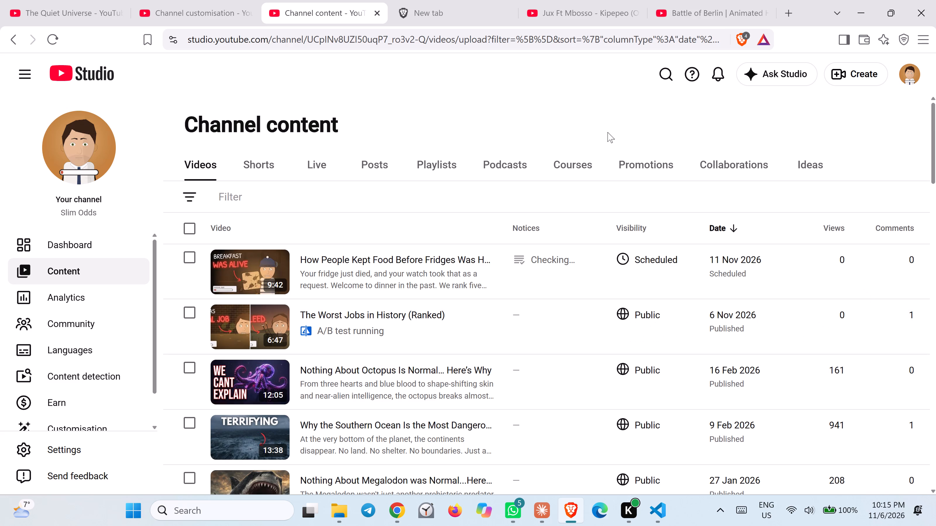
Start a new video upload using the surgery-before-anesthesia-v2 file from the surgery-before-anesthesia folder.
{"action": "left_click", "coordinate": [844, 76]}
{"action": "left_click", "coordinate": [806, 109]}
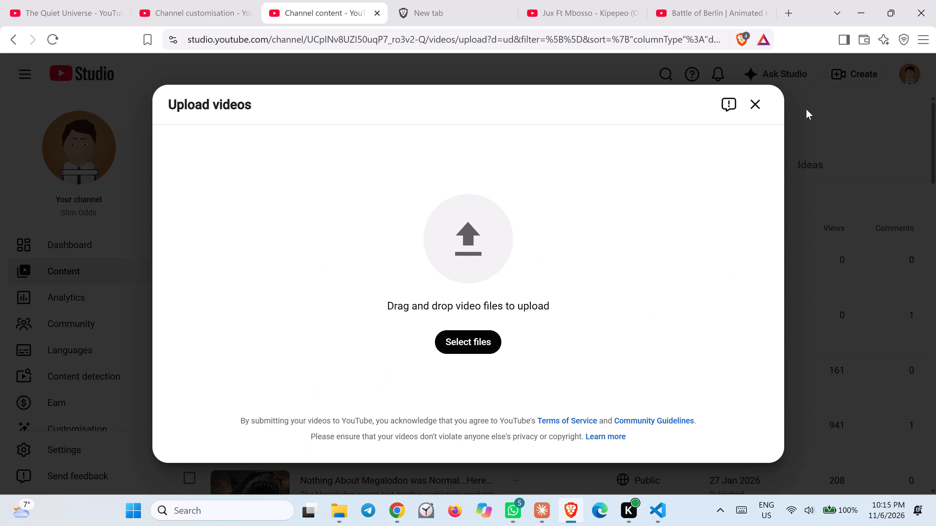
{"action": "left_click", "coordinate": [486, 338]}
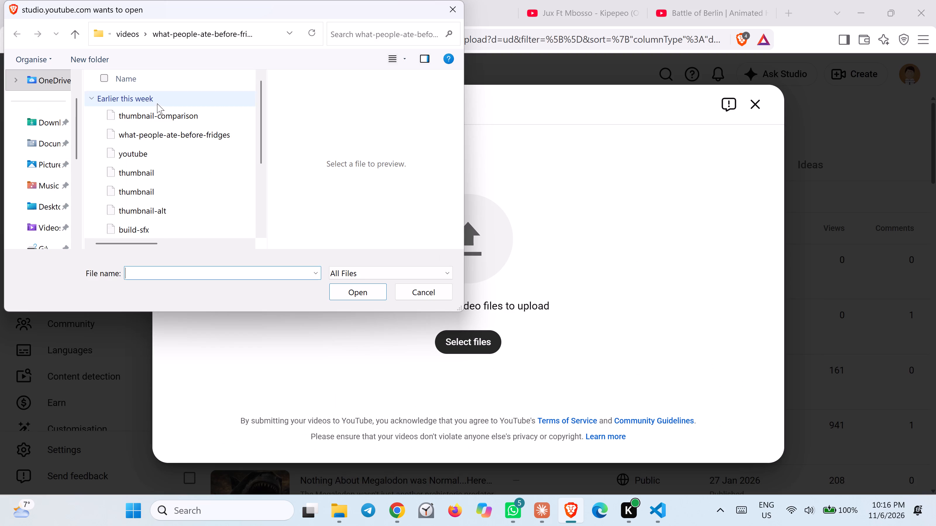
{"action": "left_click", "coordinate": [79, 39]}
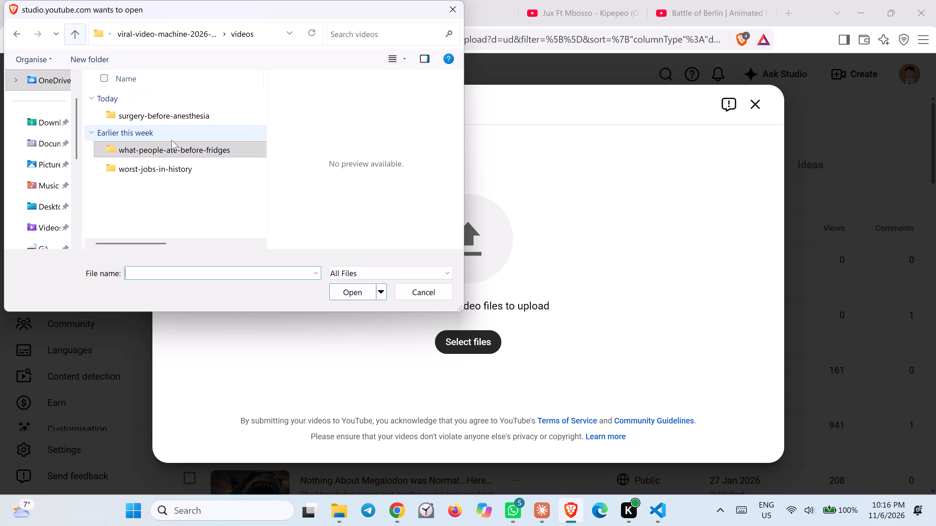
{"action": "double_click", "coordinate": [182, 116]}
{"action": "left_click", "coordinate": [178, 116]}
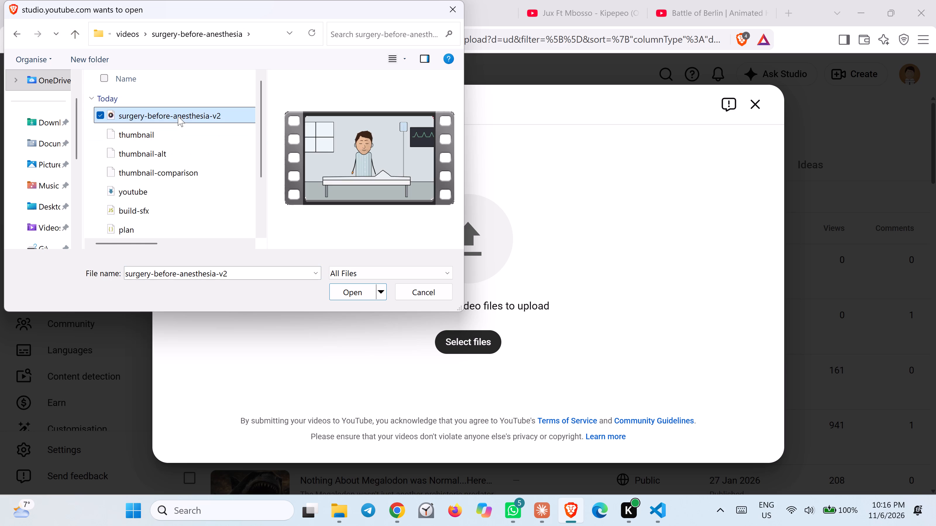
{"action": "left_click", "coordinate": [353, 293]}
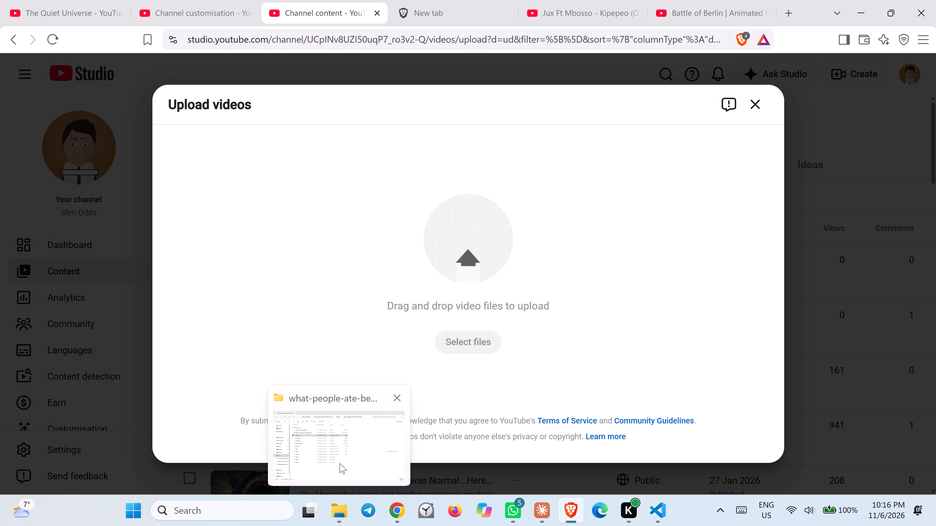
Open the youtube.md file from the surgery-before-anesthesia folder in Visual Studio Code.
{"action": "left_click", "coordinate": [340, 463]}
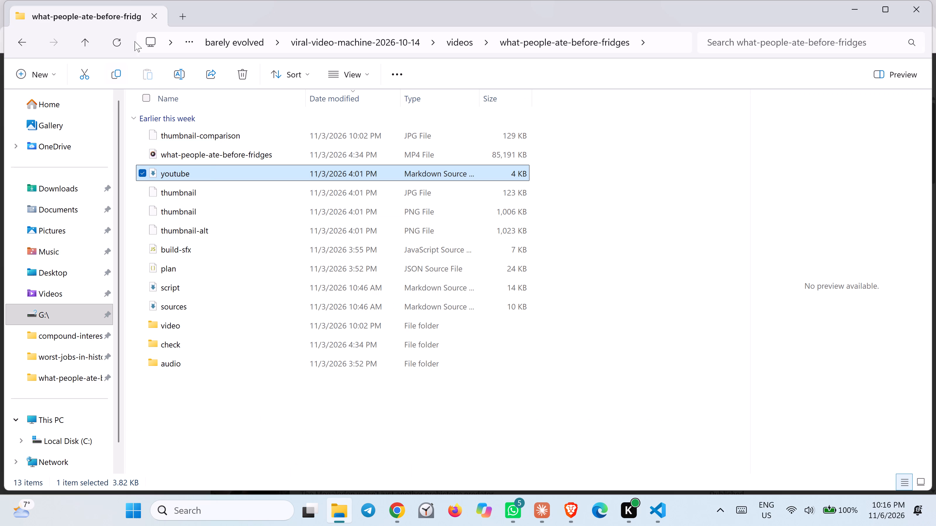
{"action": "left_click", "coordinate": [92, 37]}
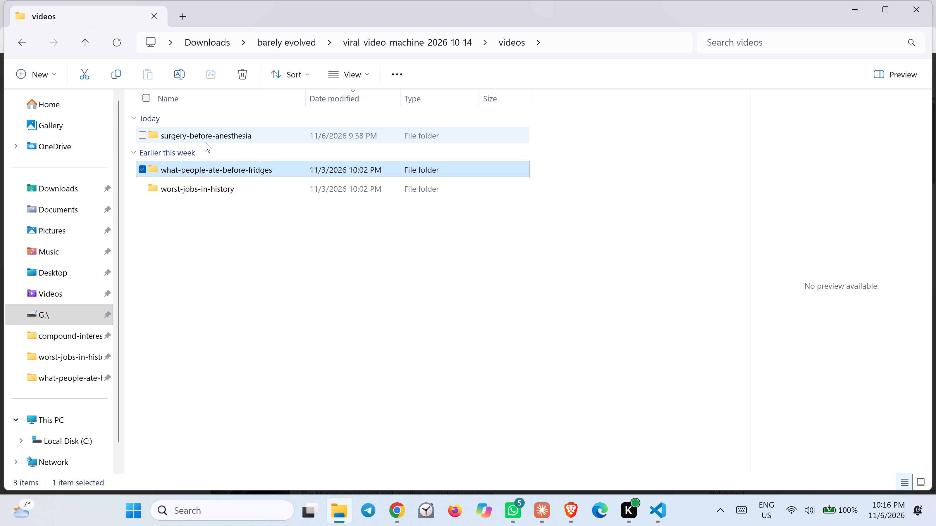
{"action": "double_click", "coordinate": [214, 134]}
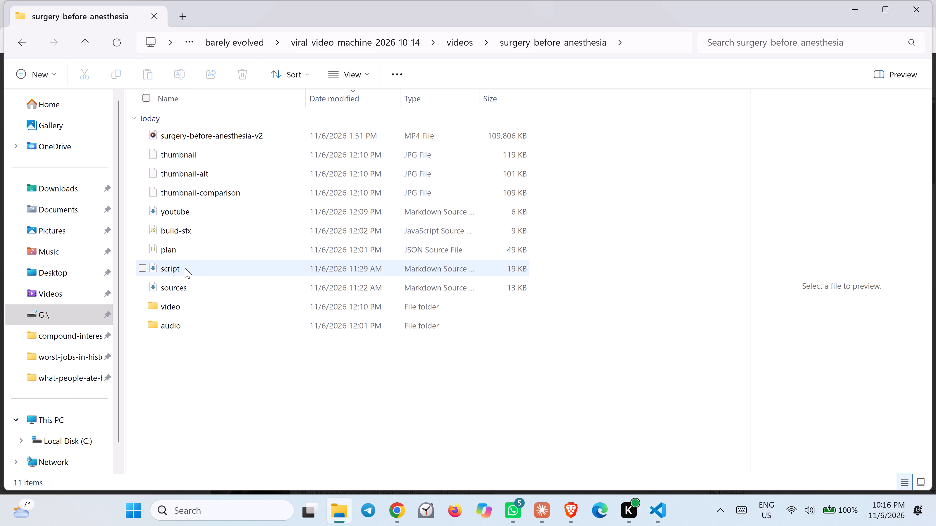
{"action": "double_click", "coordinate": [190, 216]}
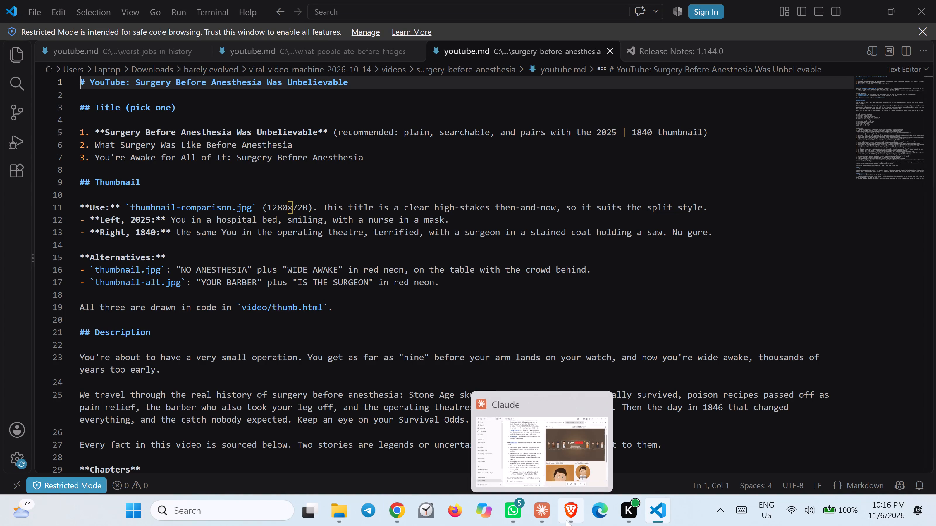
Switch back to Brave and bring up the YouTube tab playing the Mbosso music mix.
{"action": "left_click", "coordinate": [581, 459]}
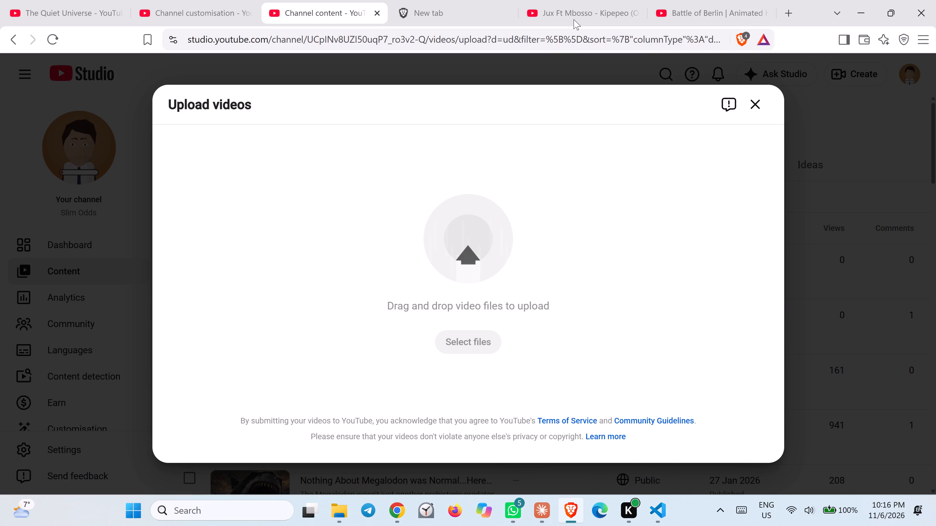
{"action": "left_click", "coordinate": [574, 19]}
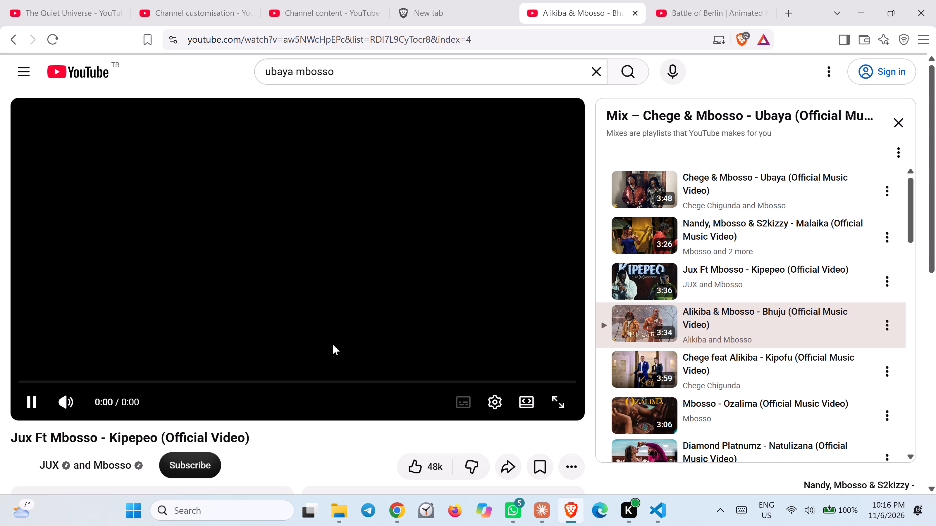
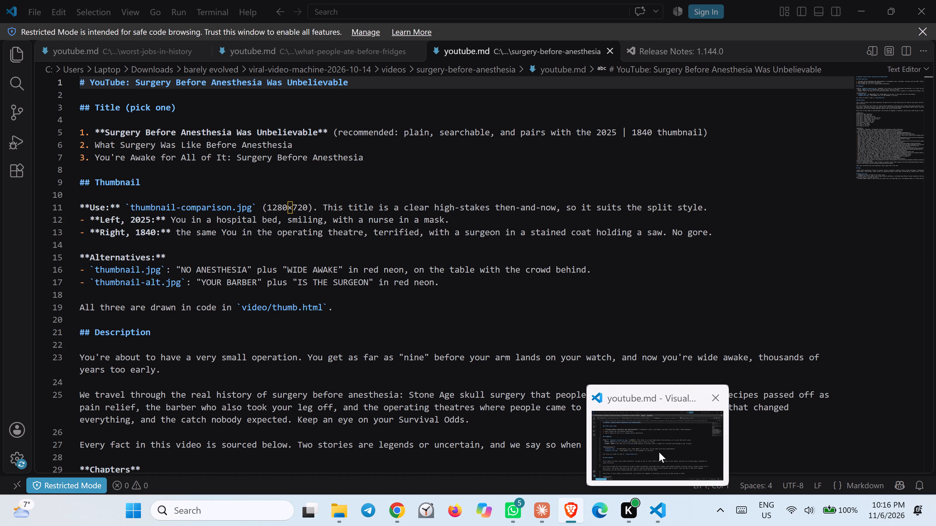
Set the new video's title to "Surgery Before Anesthesia Was Unbelievable" using the recommended title in the surgery youtube.md, without the asterisk.
{"action": "left_click", "coordinate": [659, 452]}
{"action": "scroll", "coordinate": [250, 133], "scroll_direction": "up", "scroll_amount": 1}
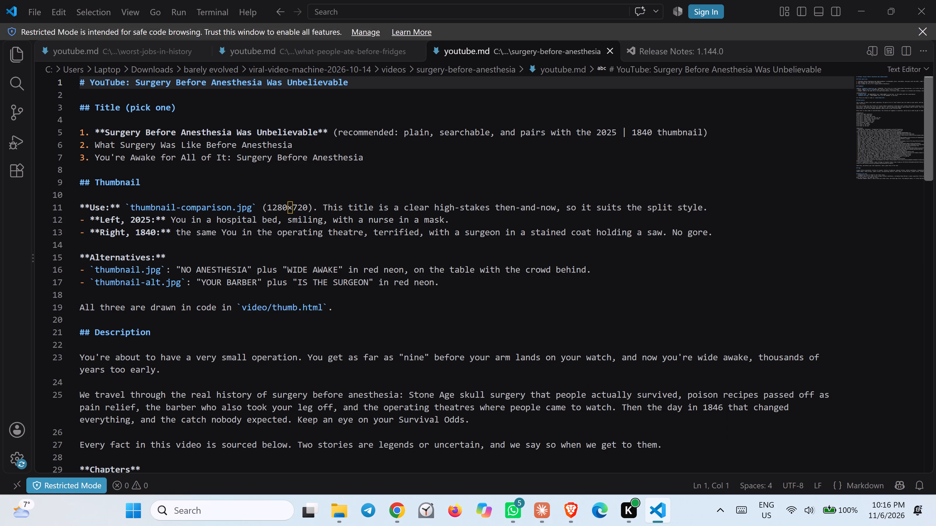
{"action": "left_click_drag", "start_coordinate": [102, 132], "coordinate": [149, 128]}
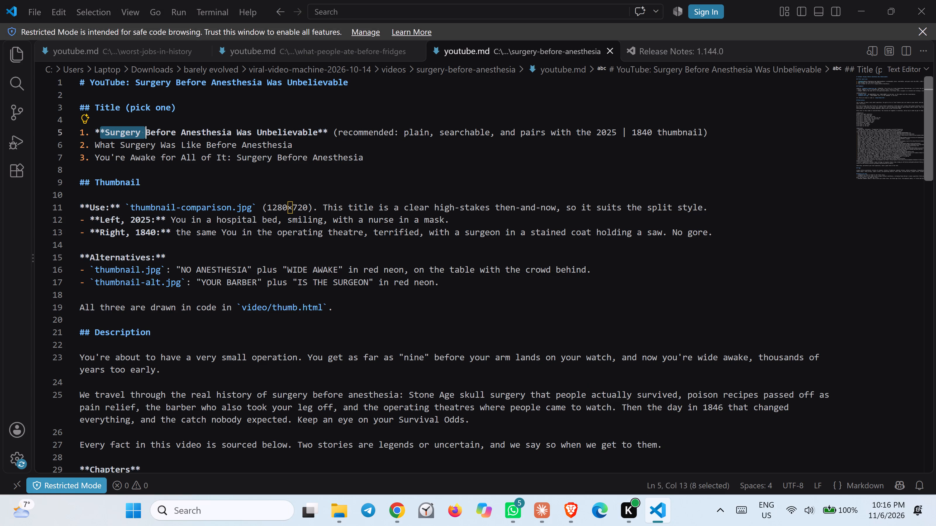
{"action": "left_click_drag", "start_coordinate": [149, 128], "coordinate": [315, 136]}
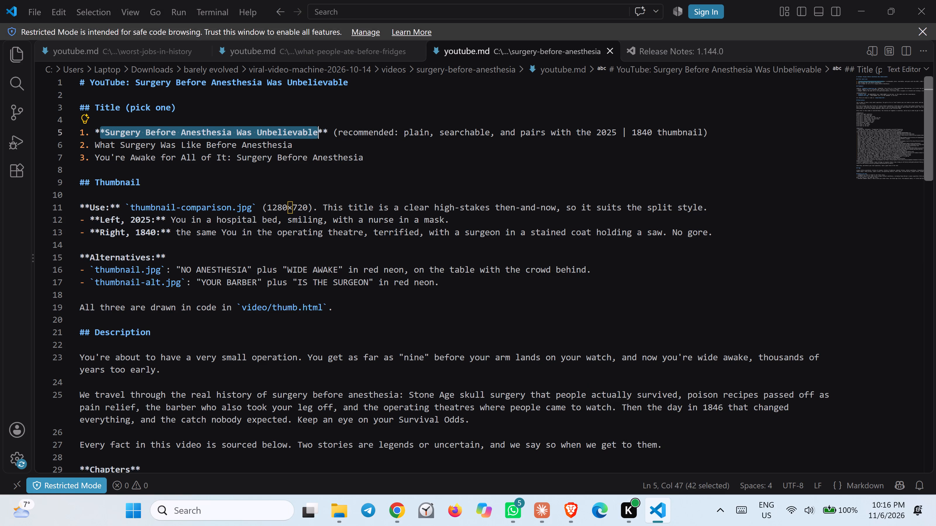
{"action": "left_click_drag", "start_coordinate": [315, 136], "coordinate": [318, 137]}
{"action": "key", "text": "ctrl+c"}
{"action": "left_click", "coordinate": [556, 455]}
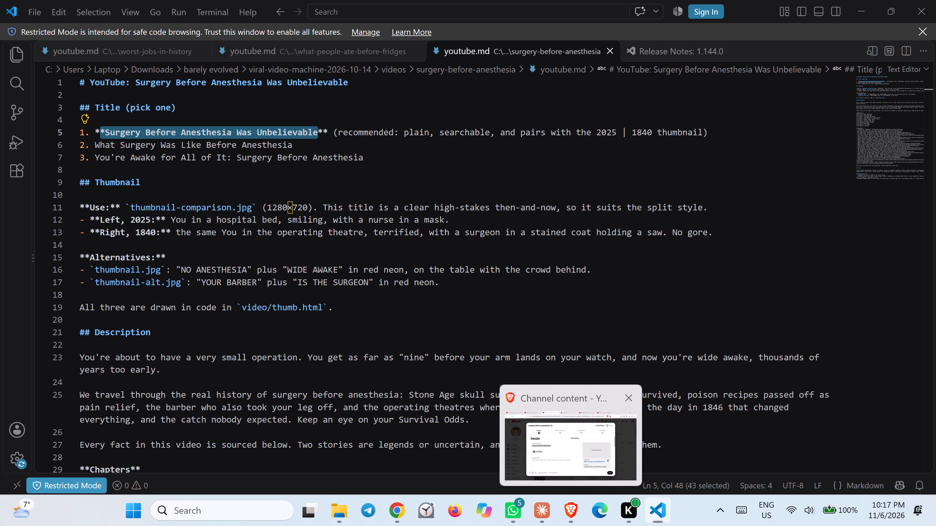
{"action": "key", "text": "ctrl+v"}
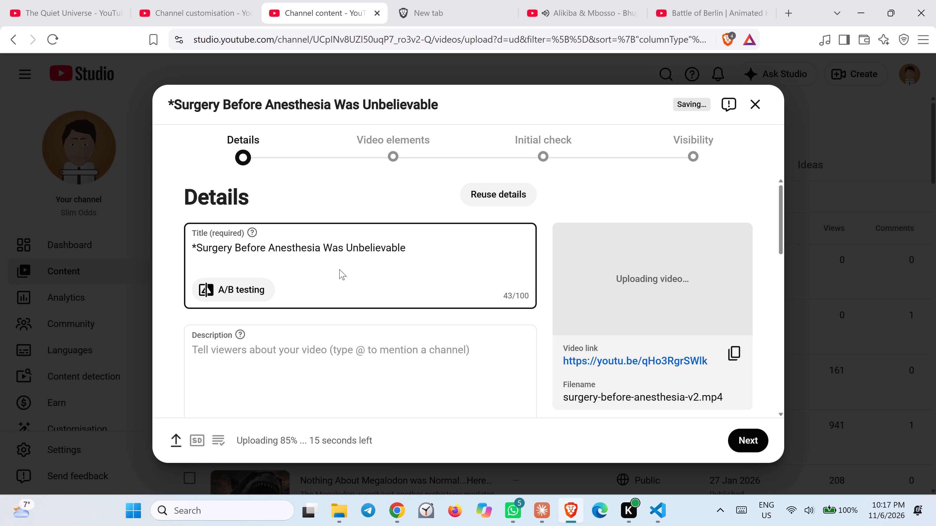
{"action": "left_click_drag", "start_coordinate": [197, 251], "coordinate": [200, 251]}
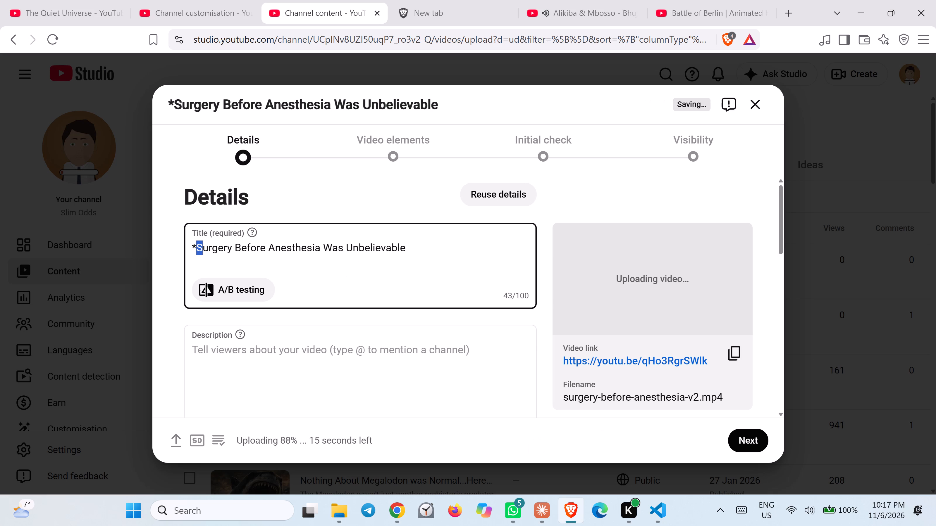
{"action": "left_click", "coordinate": [201, 251]}
{"action": "key", "text": "Left"}
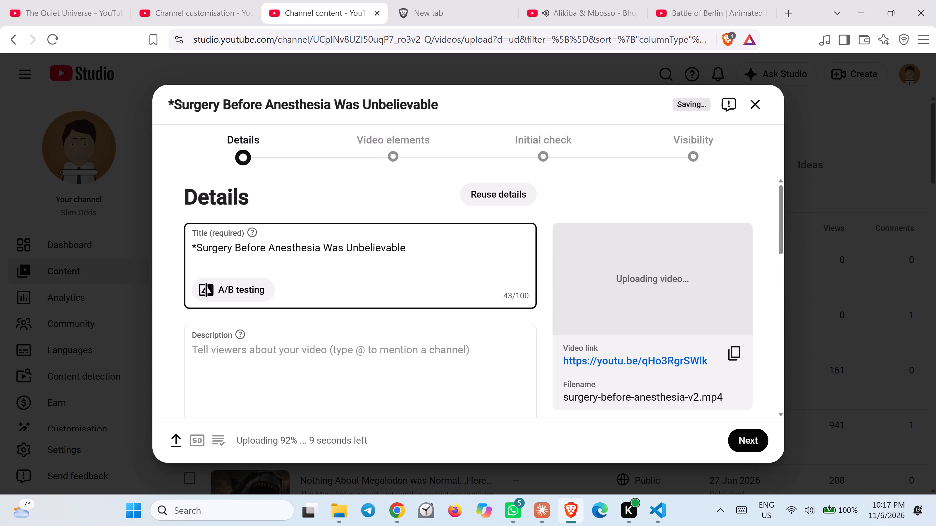
{"action": "key", "text": "BackSpace"}
Start a thumbnail-only A/B test, preview the surgery-before-anesthesia thumbnails and add thumbnail-alt as Thumbnail 1.
{"action": "scroll", "coordinate": [258, 293], "scroll_direction": "down", "scroll_amount": 2}
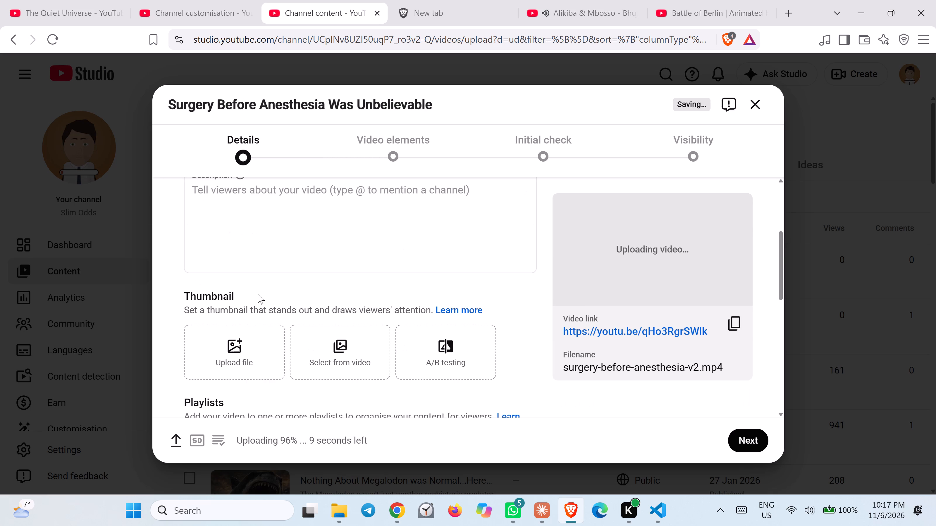
{"action": "scroll", "coordinate": [258, 293], "scroll_direction": "down", "scroll_amount": 1}
{"action": "left_click", "coordinate": [433, 266]}
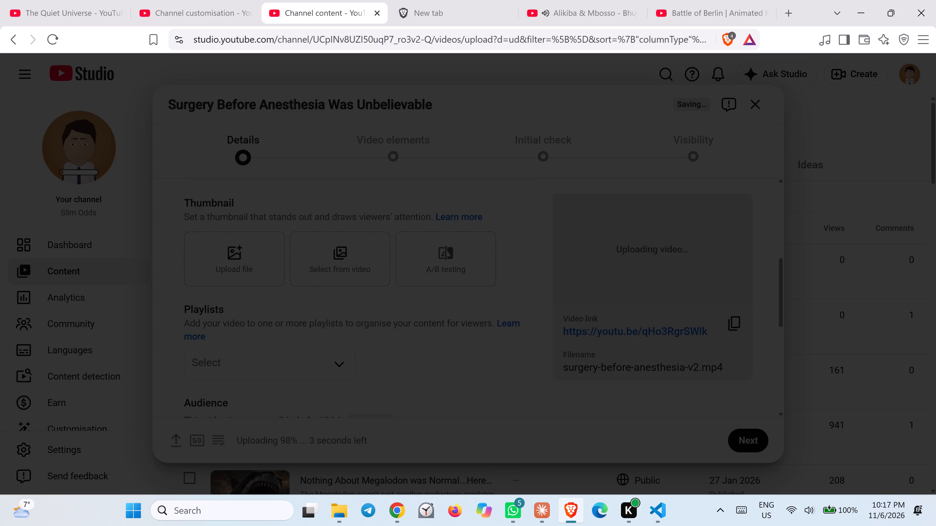
{"action": "left_click", "coordinate": [288, 183]}
{"action": "left_click", "coordinate": [260, 262]}
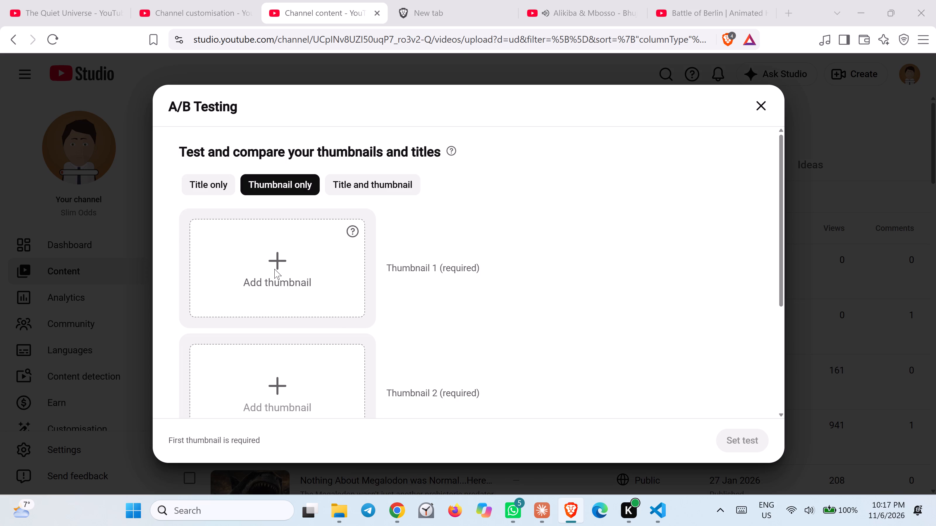
{"action": "left_click", "coordinate": [130, 112]}
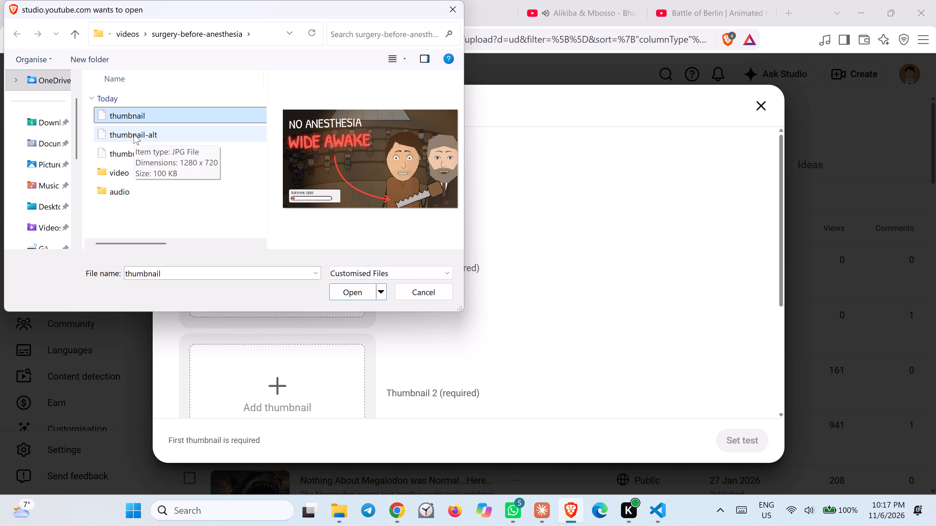
{"action": "left_click", "coordinate": [134, 134]}
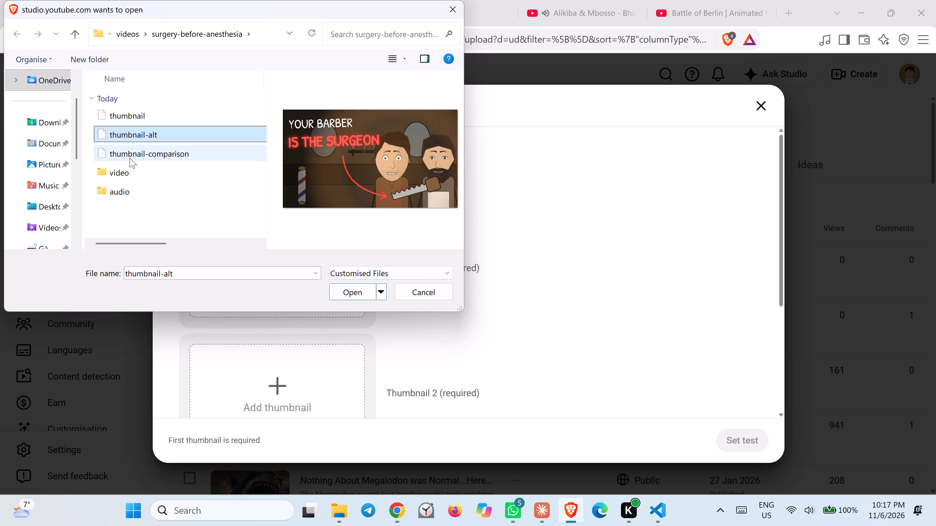
{"action": "left_click", "coordinate": [127, 151]}
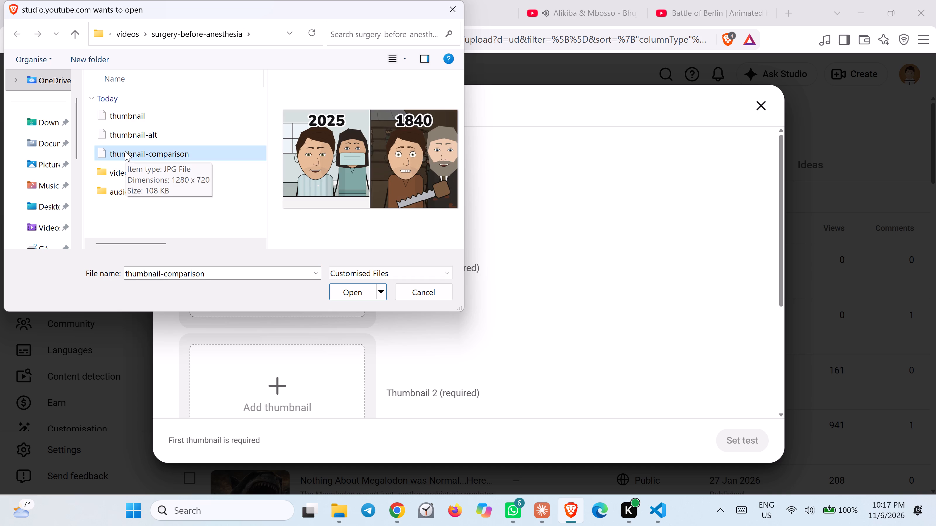
{"action": "left_click", "coordinate": [122, 135]}
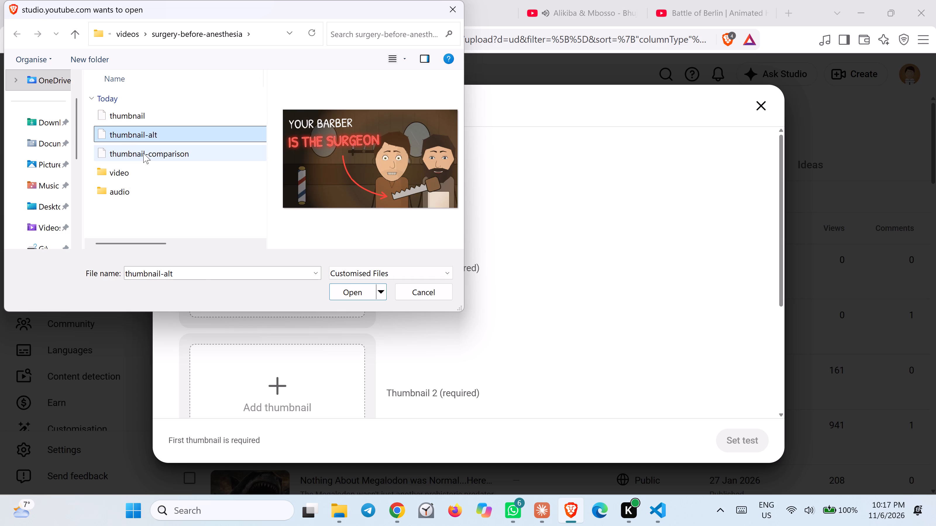
{"action": "left_click", "coordinate": [135, 115]}
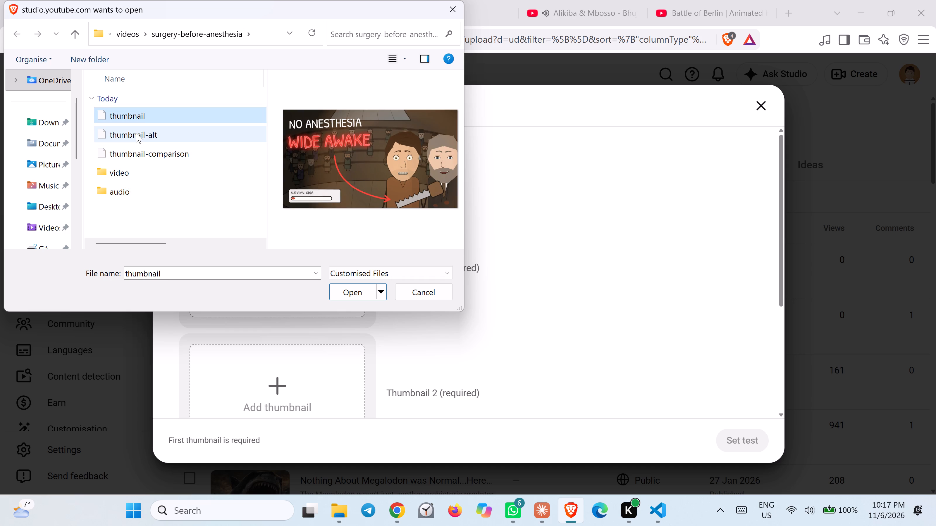
{"action": "left_click", "coordinate": [136, 133]}
{"action": "left_click", "coordinate": [350, 292]}
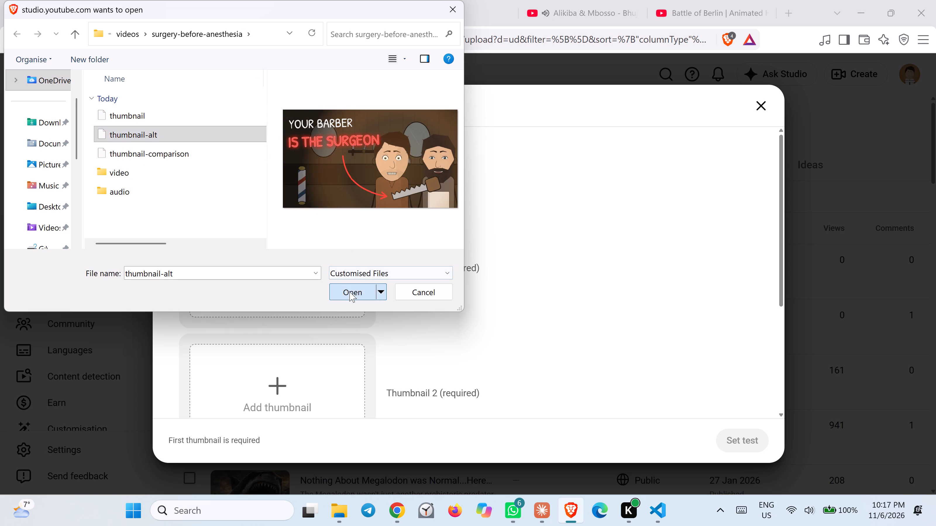
Add thumbnail as Thumbnail 2 and thumbnail-comparison as Thumbnail 3, and set the A/B test.
{"action": "scroll", "coordinate": [327, 299], "scroll_direction": "down", "scroll_amount": 1}
{"action": "scroll", "coordinate": [296, 318], "scroll_direction": "down", "scroll_amount": 1}
{"action": "left_click", "coordinate": [289, 276]}
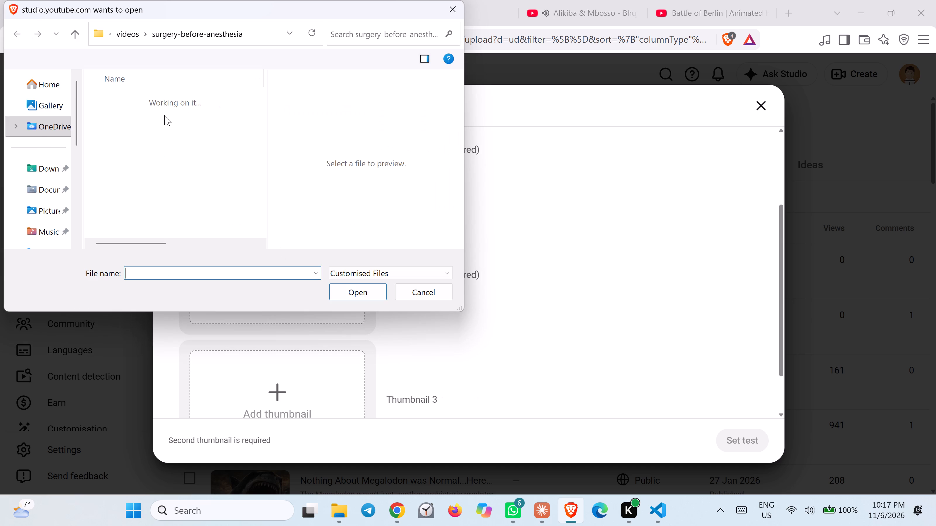
{"action": "left_click", "coordinate": [133, 133]}
{"action": "left_click", "coordinate": [142, 114]}
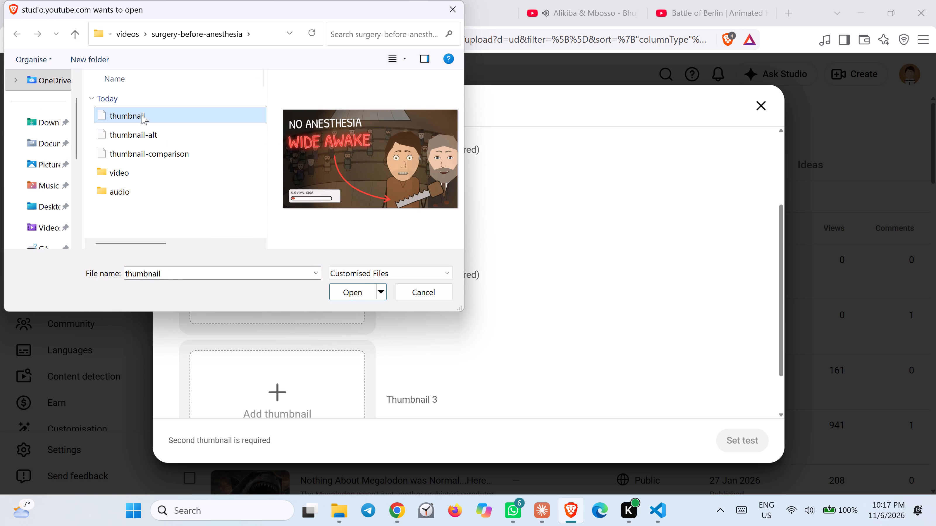
{"action": "left_click", "coordinate": [352, 293]}
{"action": "scroll", "coordinate": [308, 312], "scroll_direction": "down", "scroll_amount": 1}
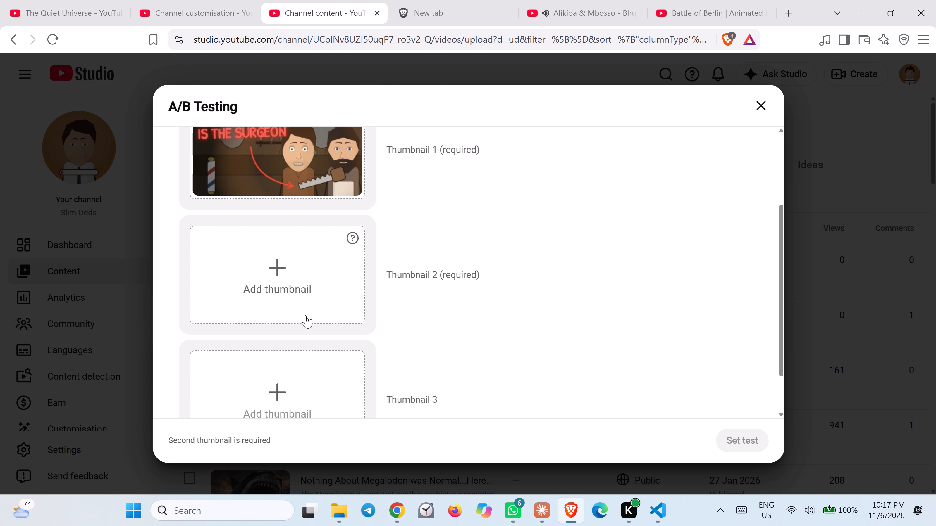
{"action": "left_click", "coordinate": [273, 387]}
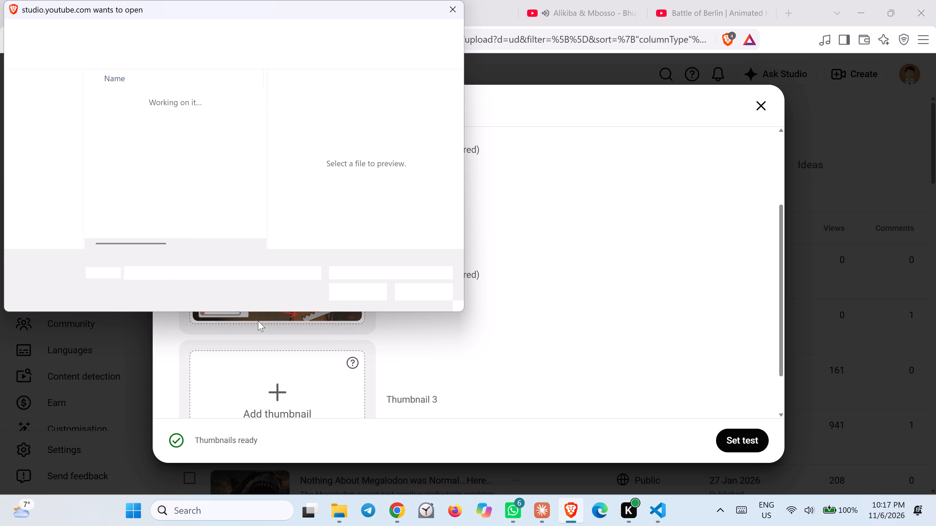
{"action": "left_click", "coordinate": [164, 155]}
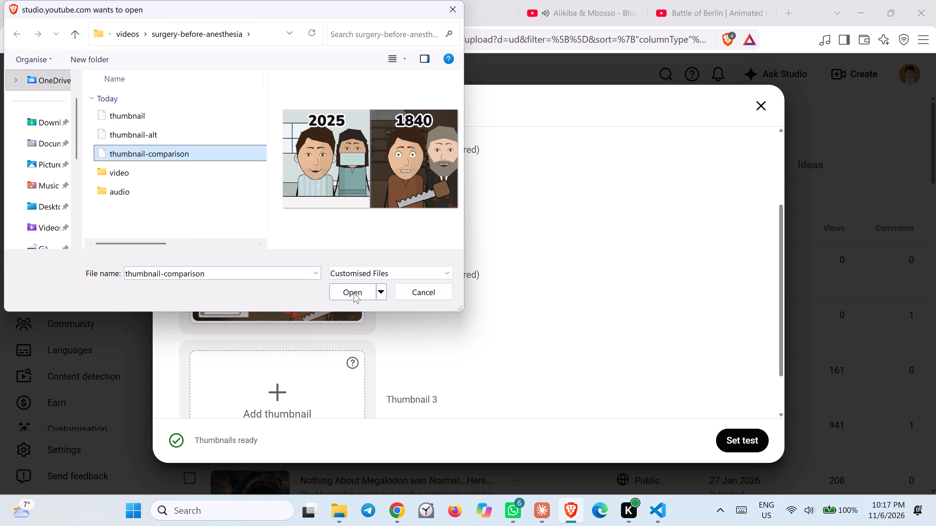
{"action": "left_click", "coordinate": [353, 295]}
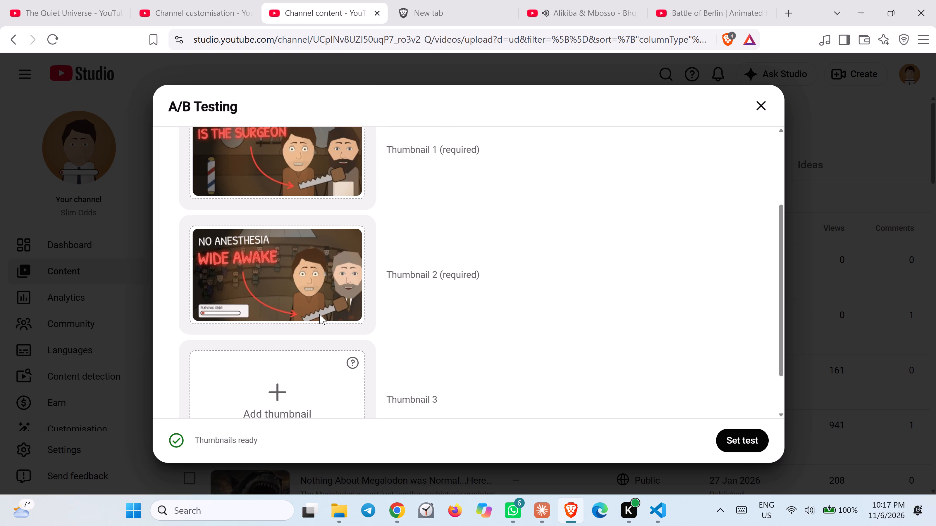
{"action": "scroll", "coordinate": [319, 316], "scroll_direction": "down", "scroll_amount": 2}
{"action": "scroll", "coordinate": [387, 326], "scroll_direction": "up", "scroll_amount": 4}
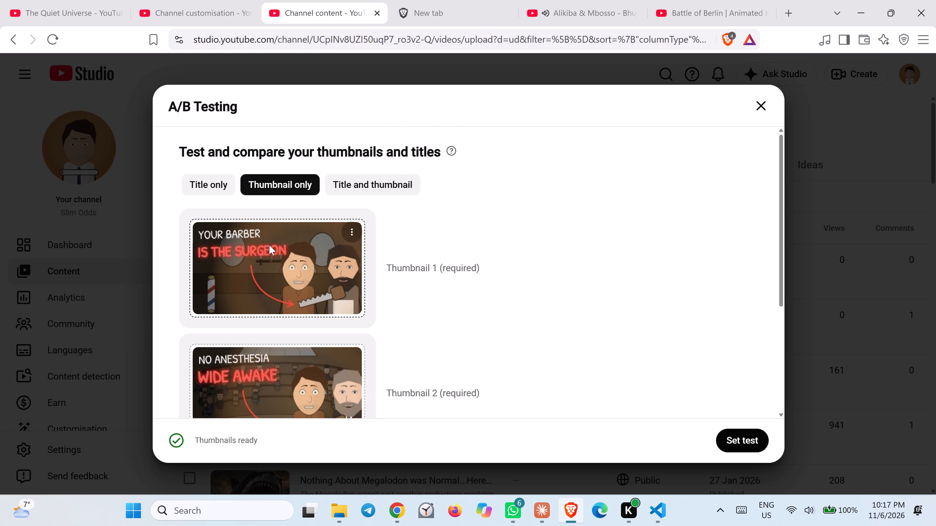
{"action": "left_click", "coordinate": [743, 440]}
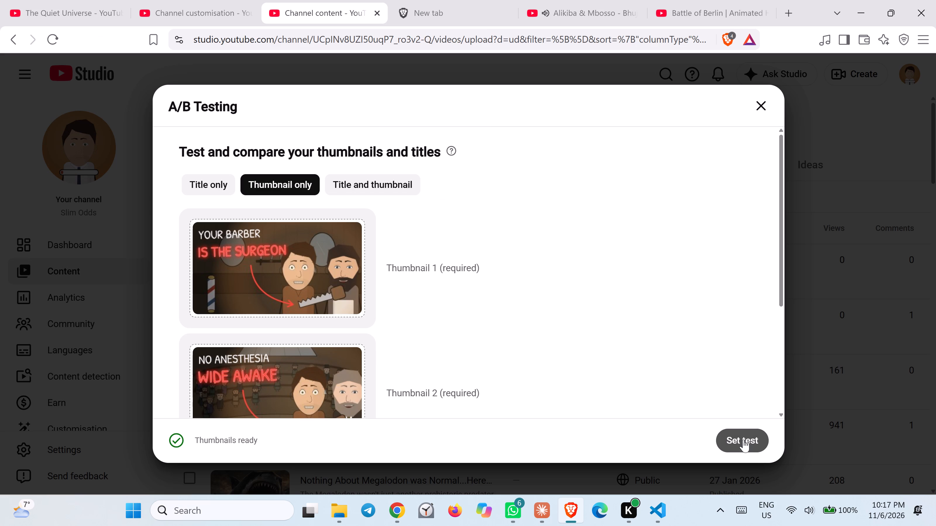
Change "Anesthesia" in the video title to the suggested spelling "Anaesthesia" and leave the title field.
{"action": "scroll", "coordinate": [299, 308], "scroll_direction": "down", "scroll_amount": 2}
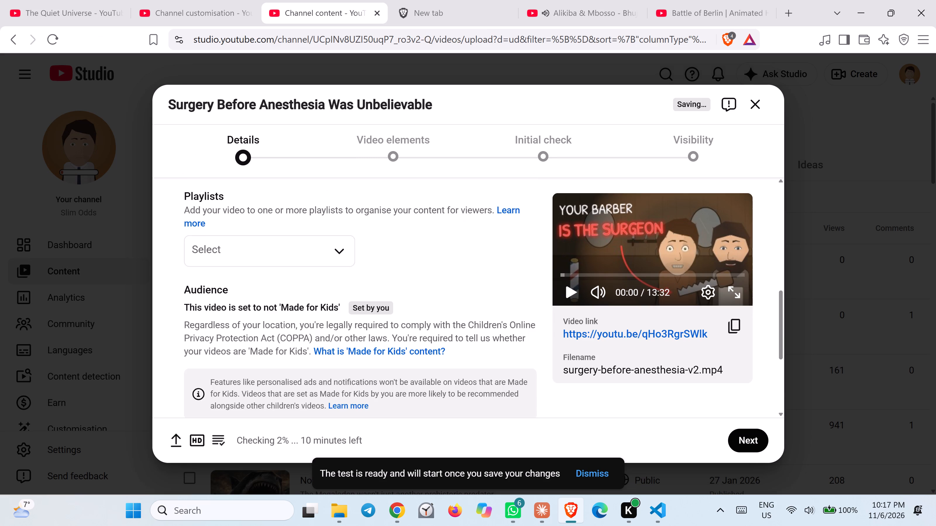
{"action": "scroll", "coordinate": [299, 308], "scroll_direction": "down", "scroll_amount": 3}
{"action": "scroll", "coordinate": [298, 308], "scroll_direction": "up", "scroll_amount": 3}
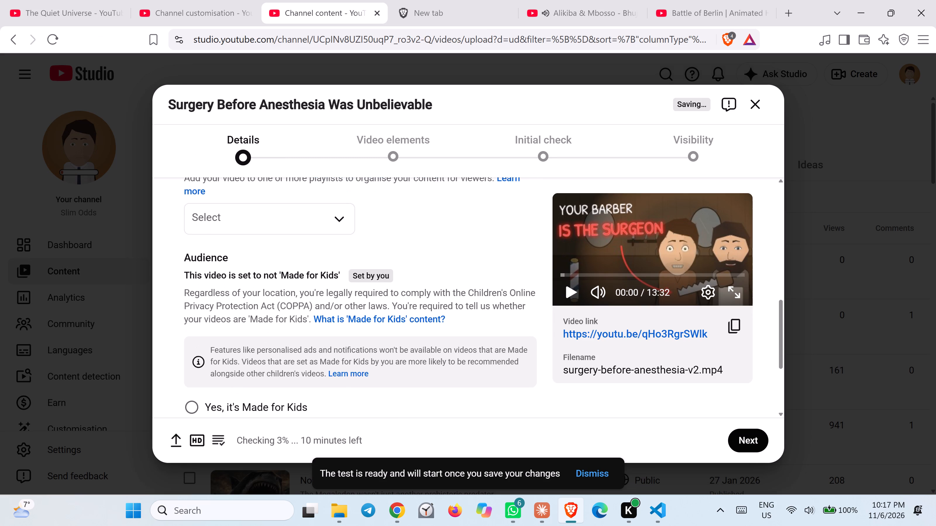
{"action": "scroll", "coordinate": [298, 308], "scroll_direction": "up", "scroll_amount": 4}
{"action": "left_click", "coordinate": [253, 362]}
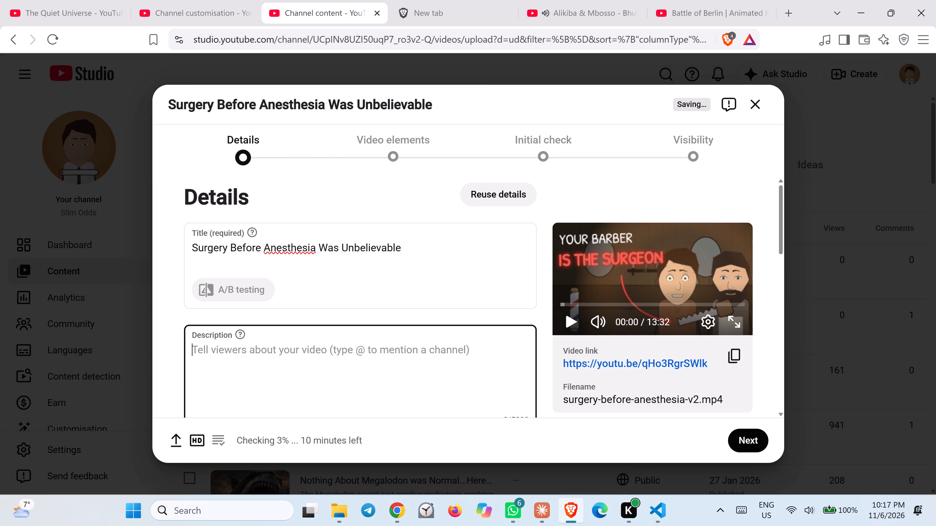
{"action": "left_click", "coordinate": [296, 252]}
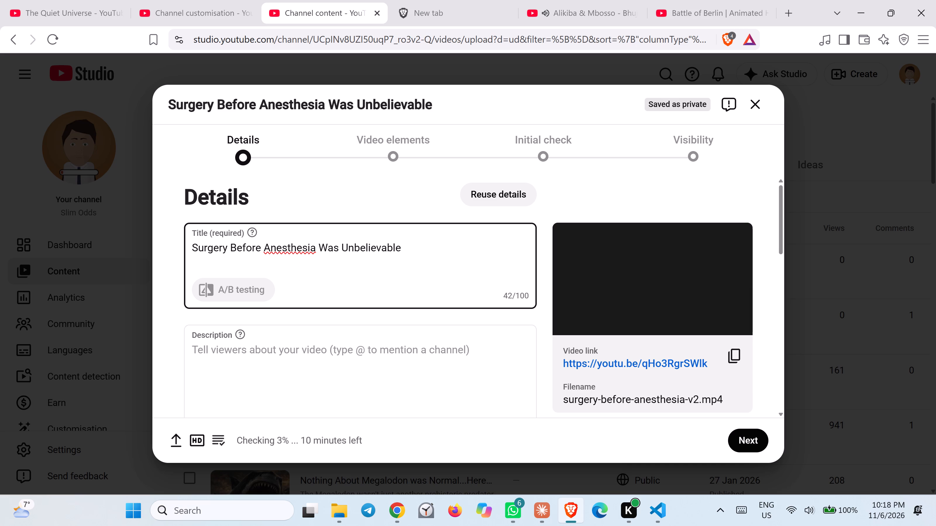
{"action": "right_click", "coordinate": [296, 252]}
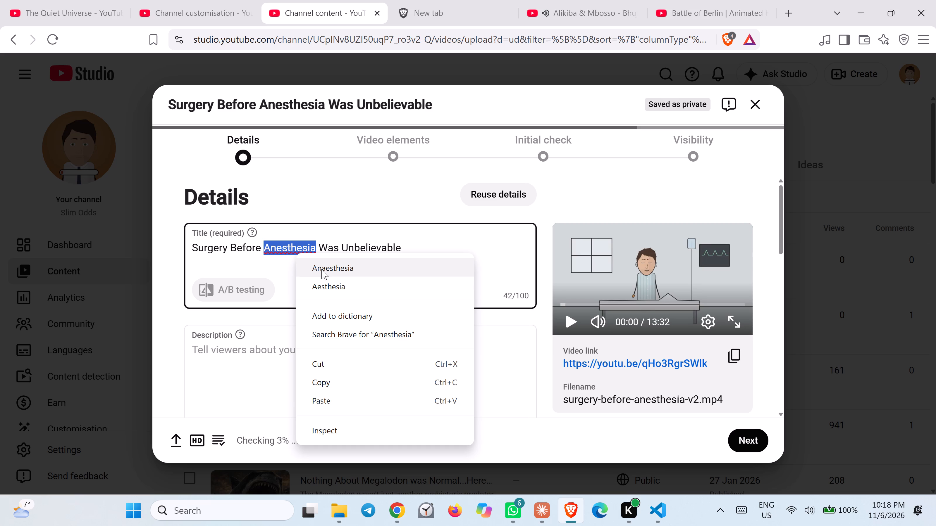
{"action": "left_click", "coordinate": [321, 269]}
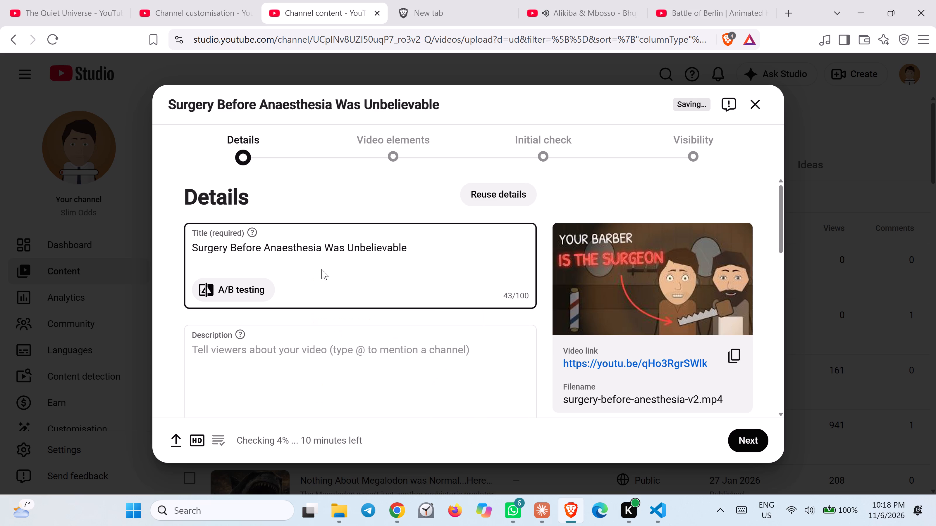
{"action": "left_click", "coordinate": [255, 361]}
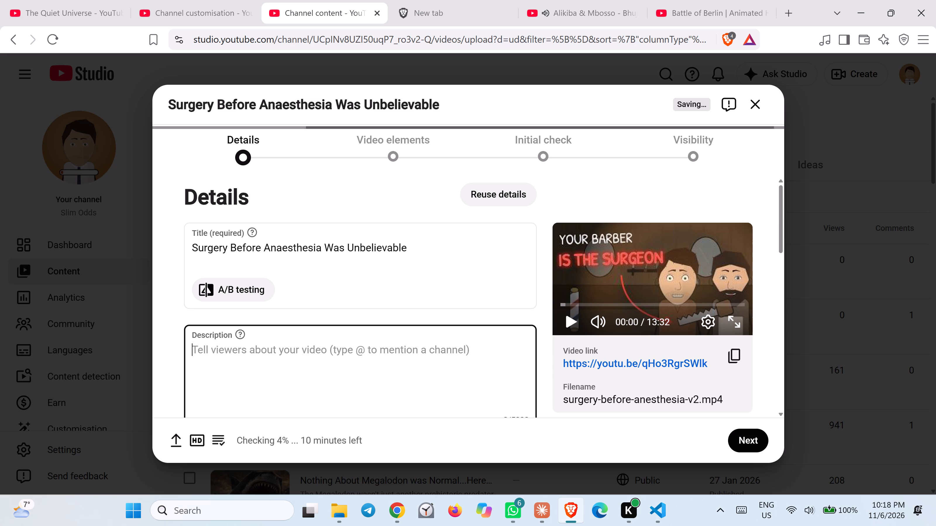
{"action": "scroll", "coordinate": [255, 360], "scroll_direction": "down", "scroll_amount": 1}
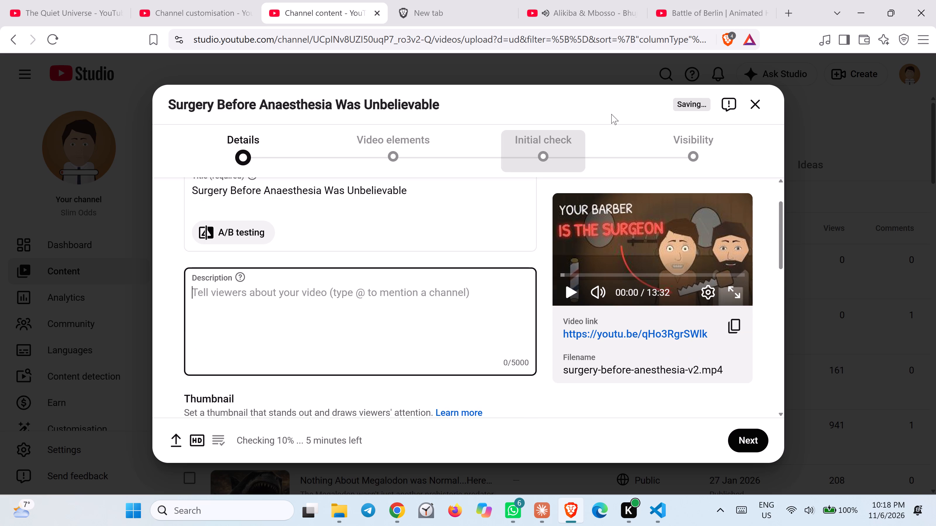
Check the spelling of anesthesia through the search suggestions for "anes" in a new browser tab.
{"action": "left_click", "coordinate": [794, 11]}
{"action": "type", "text": "an"}
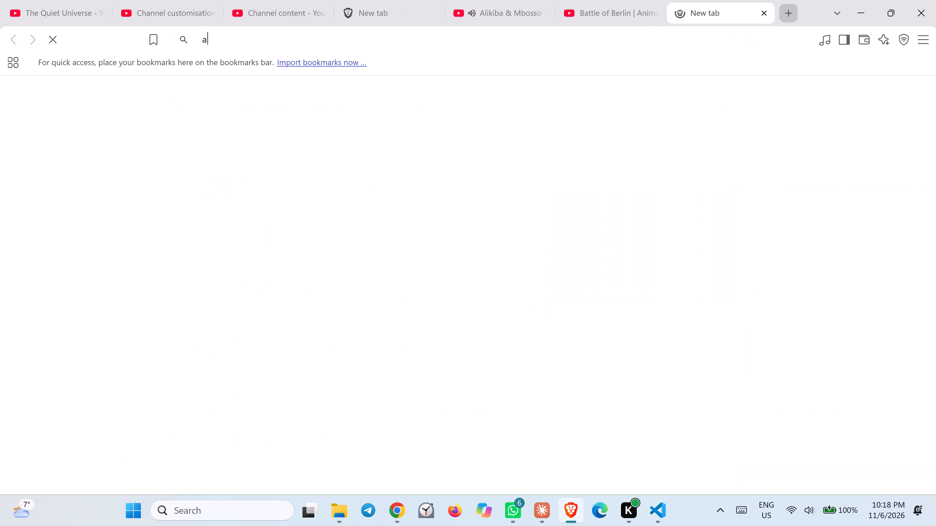
{"action": "type", "text": "es"}
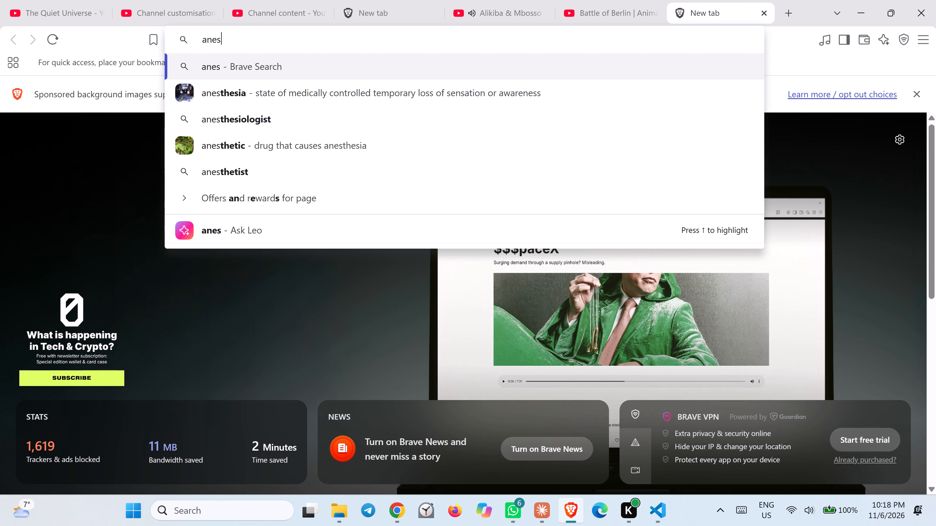
Return to the YouTube Studio upload and undo the spelling replacement so the title reads "Surgery Before Anesthesia Was Unbelievable".
{"action": "left_click", "coordinate": [262, 15]}
{"action": "scroll", "coordinate": [284, 194], "scroll_direction": "up", "scroll_amount": 1}
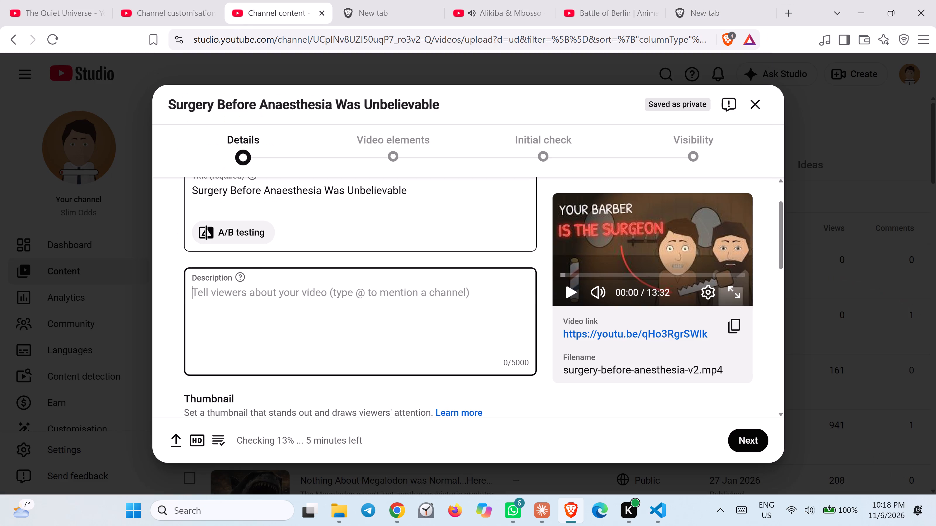
{"action": "scroll", "coordinate": [283, 201], "scroll_direction": "up", "scroll_amount": 1}
{"action": "left_click", "coordinate": [285, 214]}
{"action": "key", "text": "ctrl+z"}
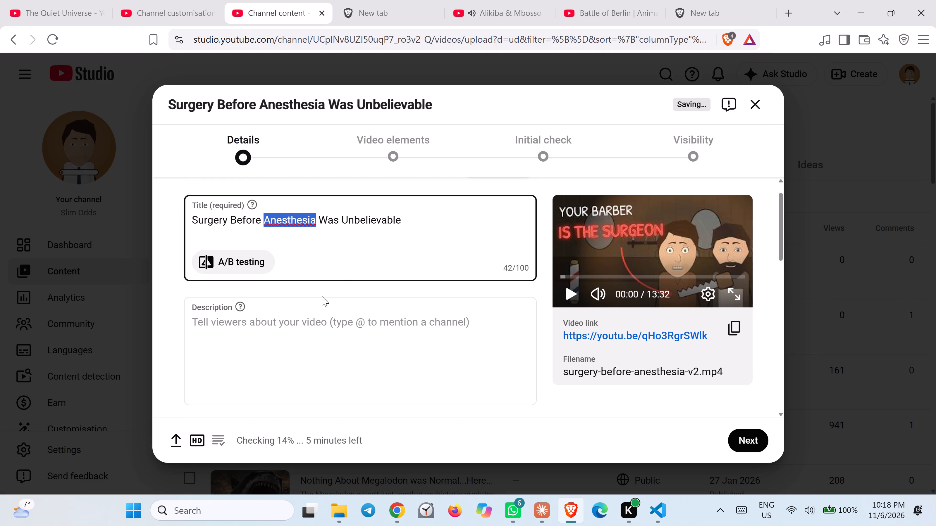
{"action": "left_click", "coordinate": [288, 341]}
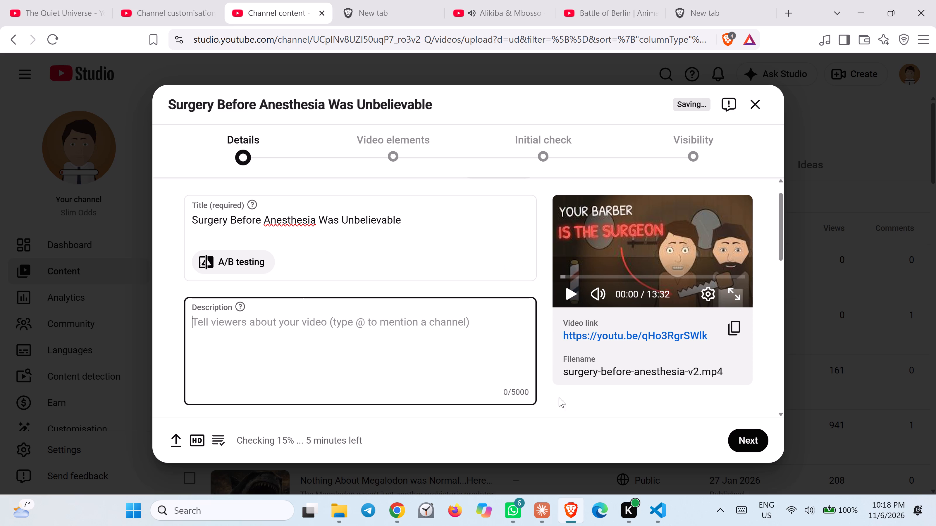
In VS Code, copy the surgery-before-anesthesia youtube.md text from the first description paragraph through the end of the tags.
{"action": "left_click", "coordinate": [650, 456]}
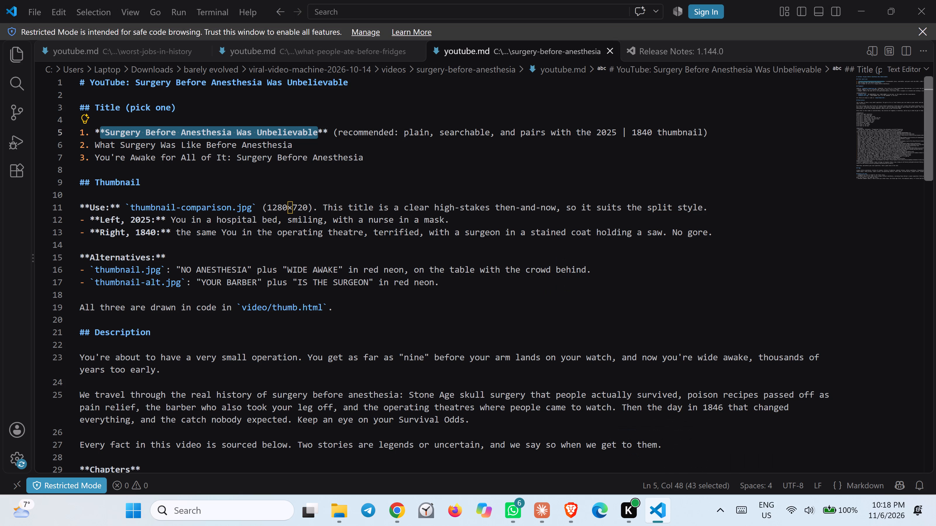
{"action": "scroll", "coordinate": [292, 332], "scroll_direction": "down", "scroll_amount": 5}
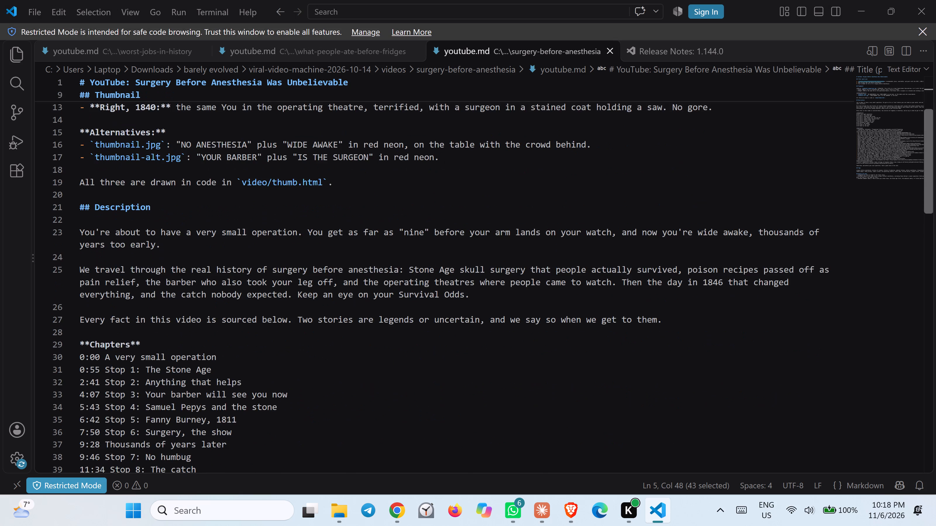
{"action": "scroll", "coordinate": [291, 332], "scroll_direction": "down", "scroll_amount": 8}
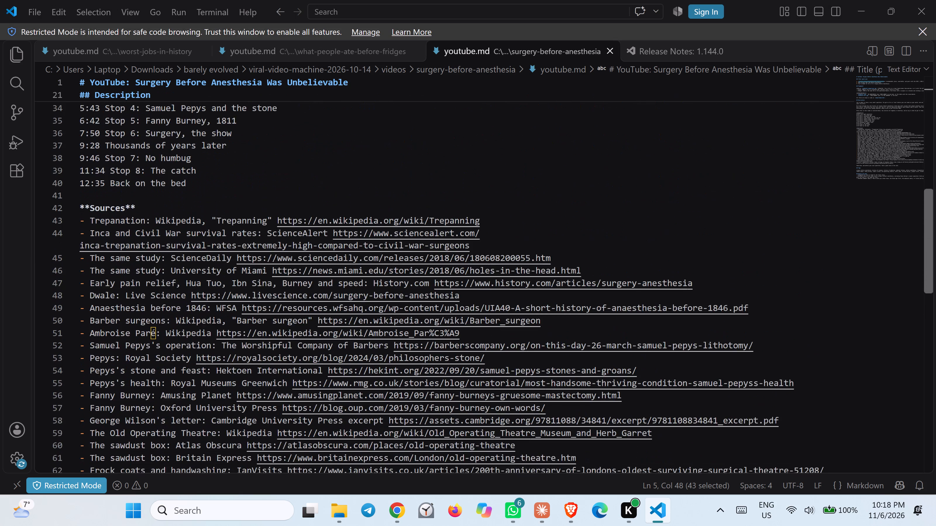
{"action": "scroll", "coordinate": [291, 332], "scroll_direction": "down", "scroll_amount": 6}
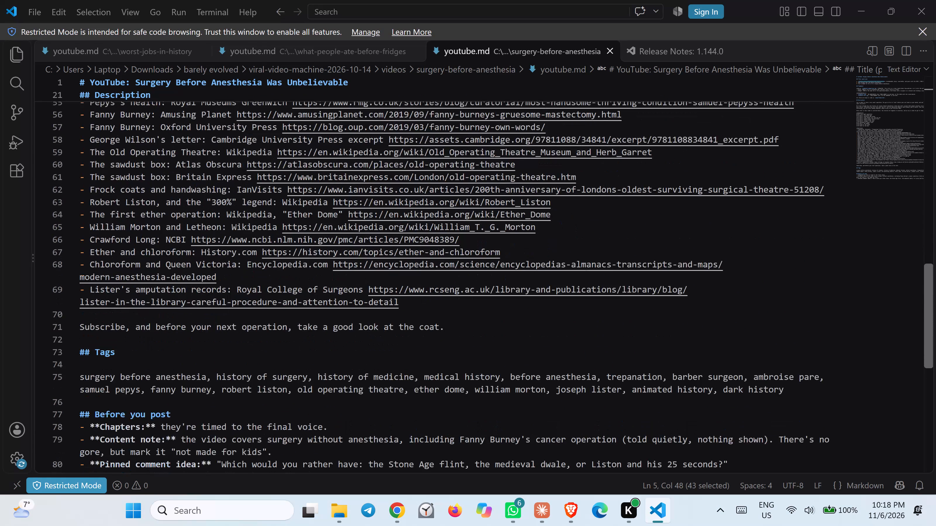
{"action": "left_click_drag", "start_coordinate": [799, 391], "coordinate": [753, 376]}
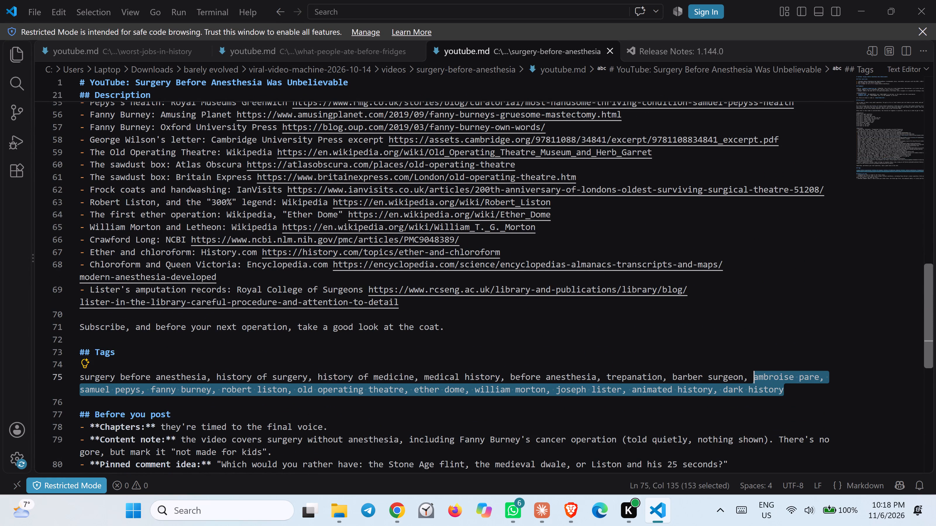
{"action": "left_click_drag", "start_coordinate": [753, 376], "coordinate": [379, 249]}
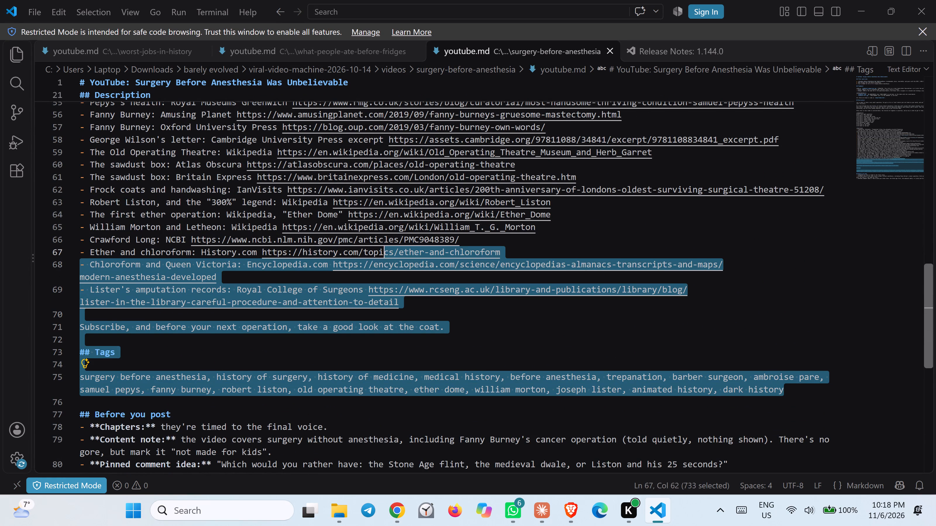
{"action": "left_click_drag", "start_coordinate": [379, 249], "coordinate": [273, 173]}
{"action": "scroll", "coordinate": [353, 219], "scroll_direction": "up", "scroll_amount": 6}
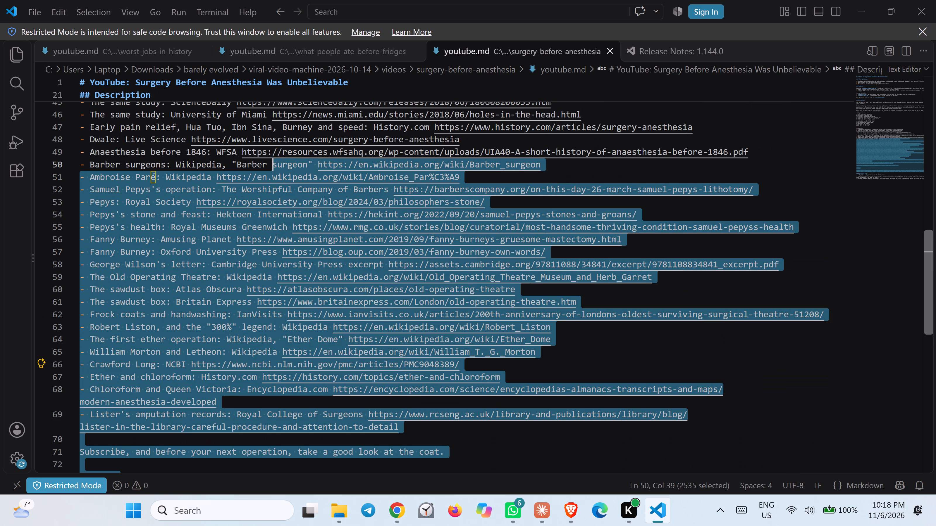
{"action": "scroll", "coordinate": [273, 173], "scroll_direction": "up", "scroll_amount": 1}
{"action": "left_click_drag", "start_coordinate": [273, 173], "coordinate": [268, 173]}
{"action": "scroll", "coordinate": [268, 173], "scroll_direction": "up", "scroll_amount": 1}
{"action": "scroll", "coordinate": [165, 298], "scroll_direction": "down", "scroll_amount": 2}
{"action": "left_click_drag", "start_coordinate": [268, 173], "coordinate": [82, 160]}
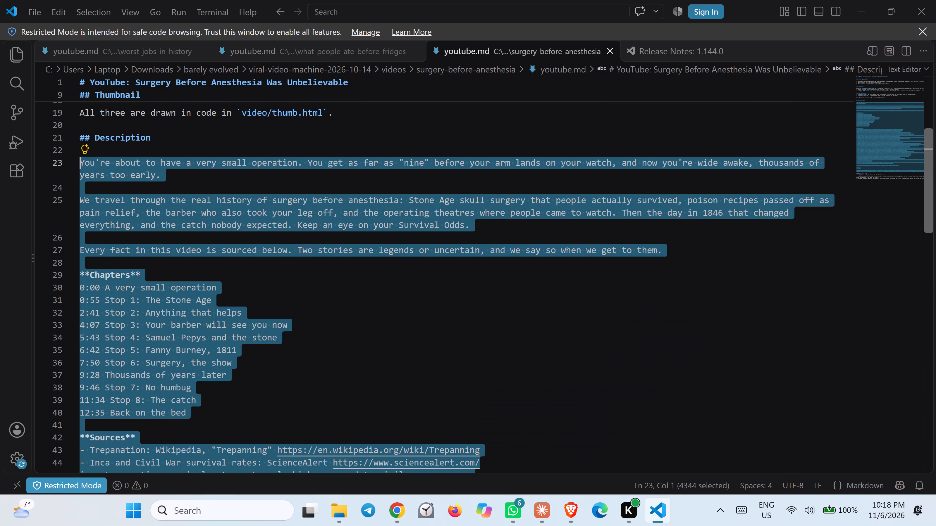
{"action": "left_click_drag", "start_coordinate": [82, 160], "coordinate": [79, 160]}
{"action": "key", "text": "ctrl+c"}
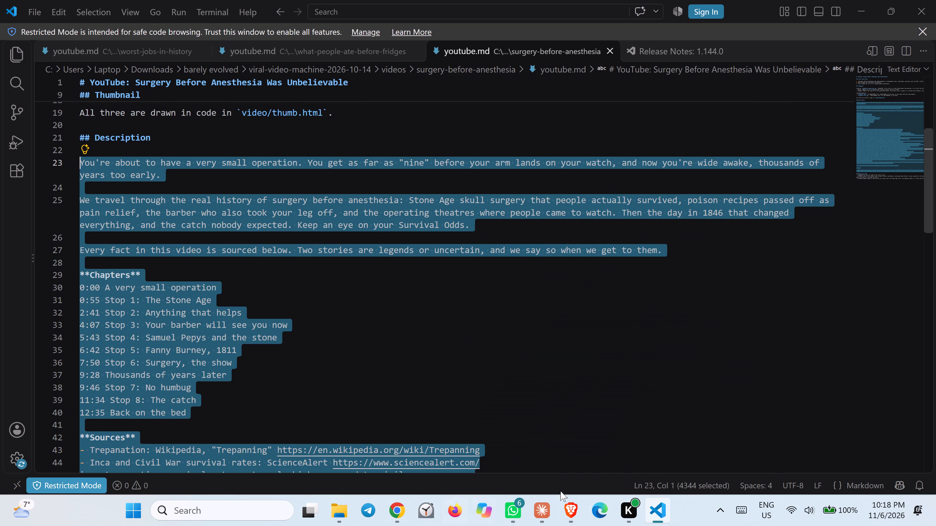
Switch back to YouTube Studio and paste the copied text into the video's description.
{"action": "left_click", "coordinate": [555, 451]}
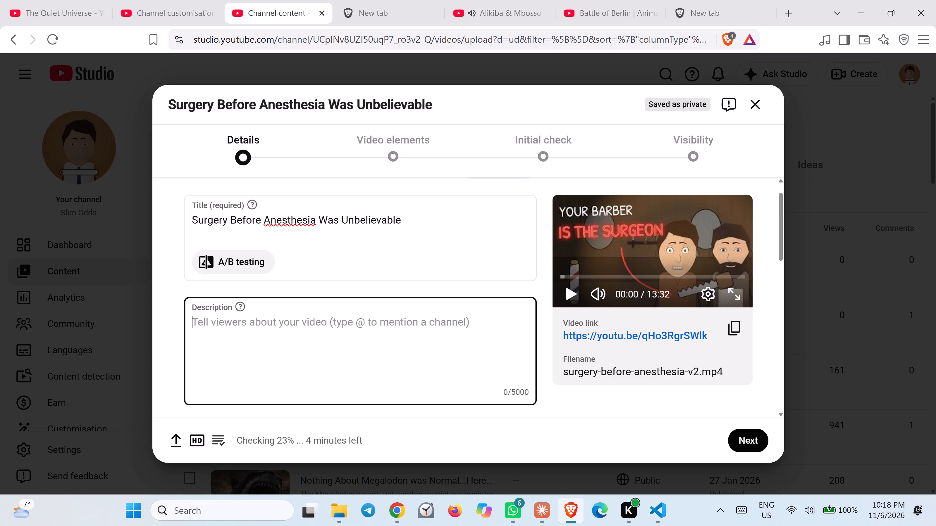
{"action": "left_click", "coordinate": [234, 332]}
{"action": "key", "text": "ctrl+v"}
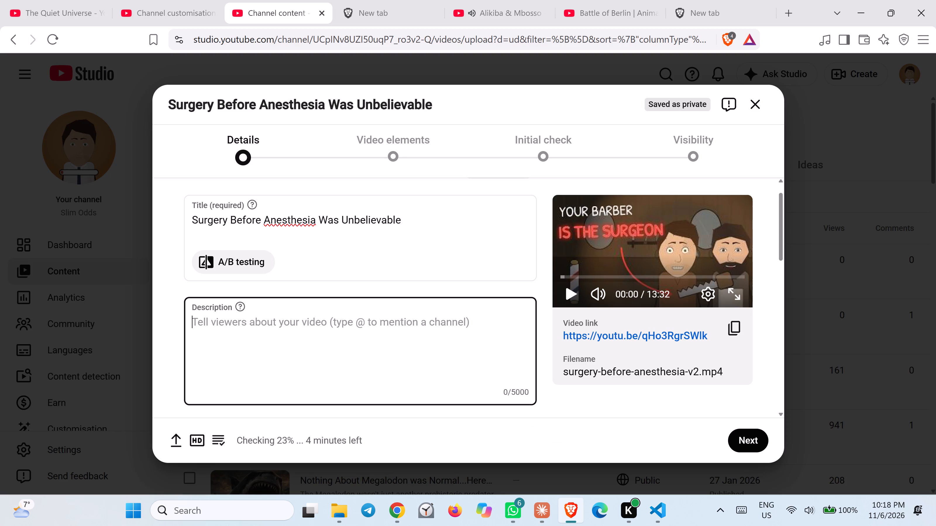
{"action": "left_click", "coordinate": [223, 322]}
Copy the tag list at the end of the description, then remove it and the "## Tags" heading.
{"action": "scroll", "coordinate": [289, 374], "scroll_direction": "down", "scroll_amount": 4}
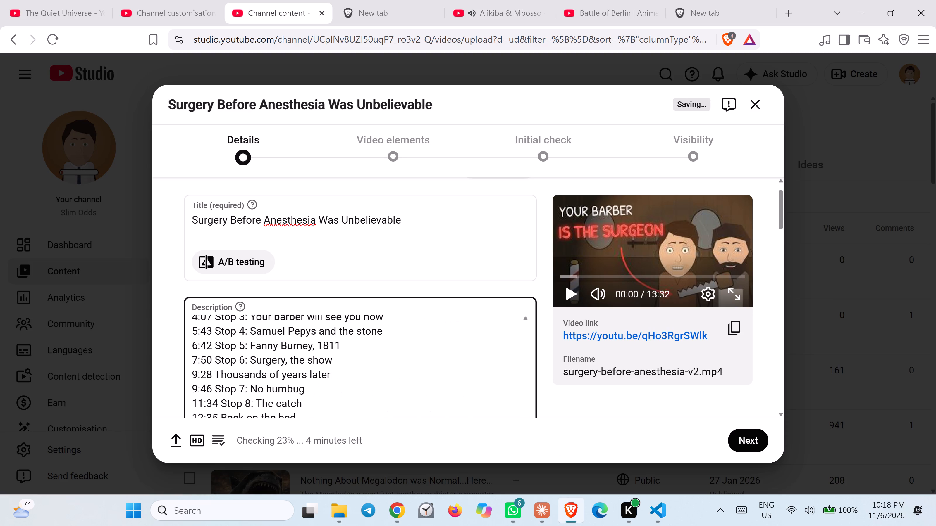
{"action": "scroll", "coordinate": [288, 370], "scroll_direction": "down", "scroll_amount": 6}
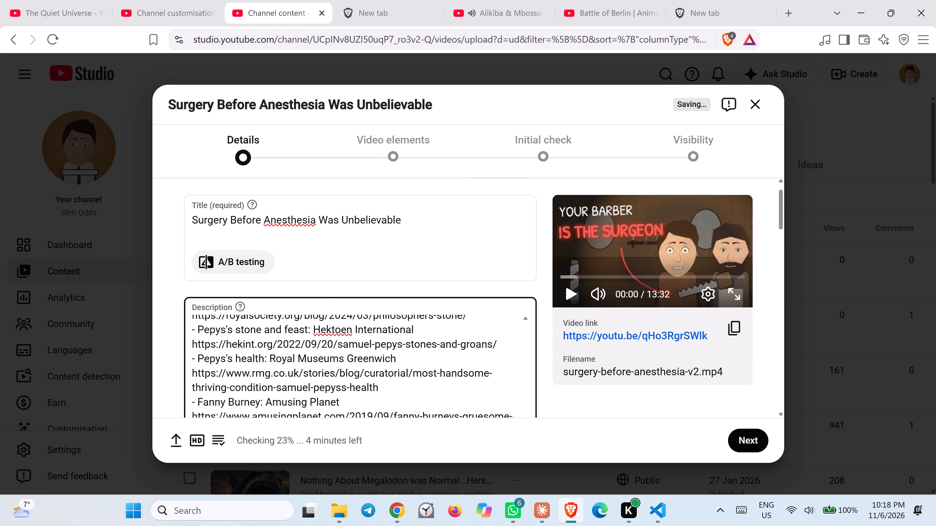
{"action": "scroll", "coordinate": [286, 370], "scroll_direction": "down", "scroll_amount": 6}
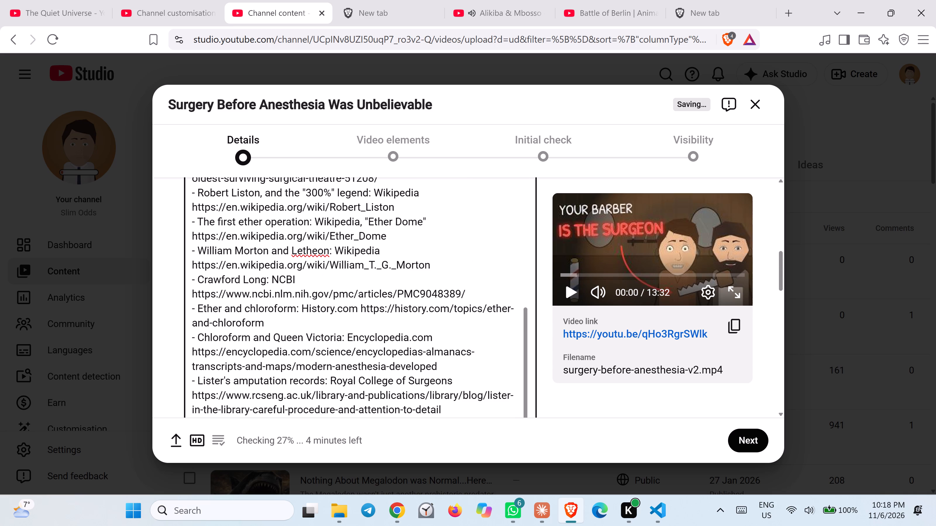
{"action": "scroll", "coordinate": [285, 370], "scroll_direction": "down", "scroll_amount": 3}
{"action": "left_click_drag", "start_coordinate": [259, 336], "coordinate": [189, 283]}
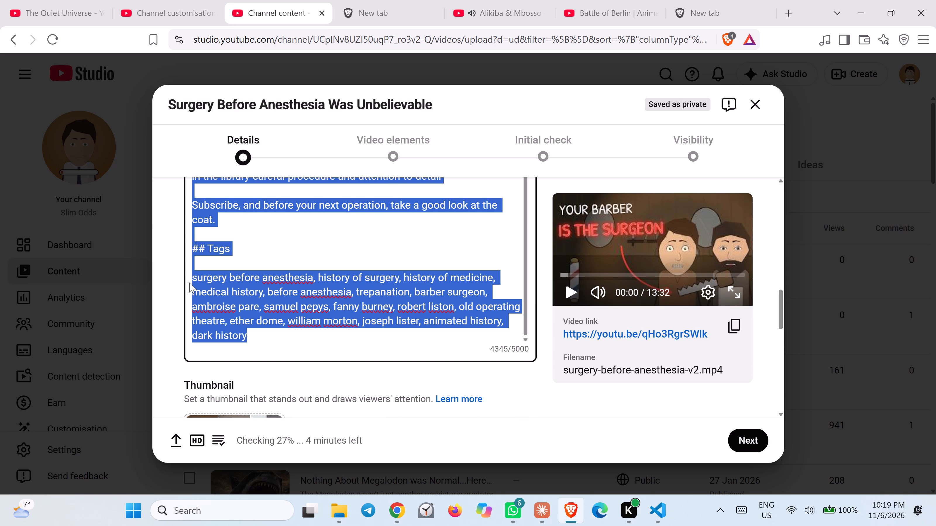
{"action": "left_click_drag", "start_coordinate": [189, 283], "coordinate": [192, 283]}
{"action": "key", "text": "ctrl+c"}
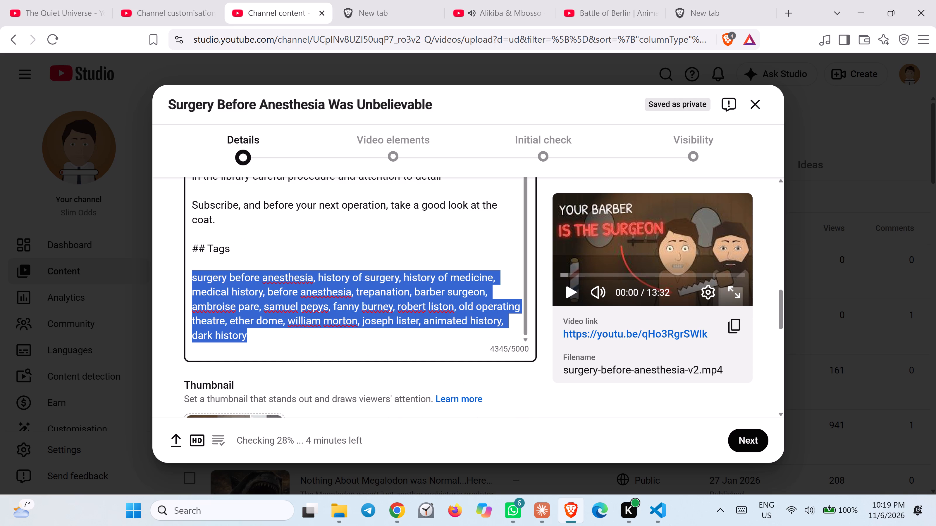
{"action": "key", "text": "BackSpace"}
{"action": "left_click_drag", "start_coordinate": [235, 251], "coordinate": [199, 243]}
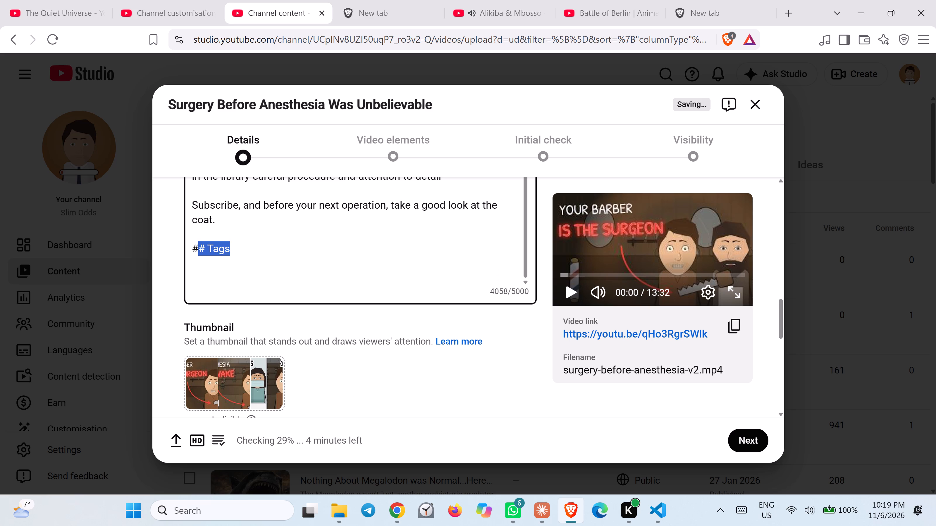
{"action": "left_click_drag", "start_coordinate": [199, 243], "coordinate": [194, 245]}
{"action": "key", "text": "BackSpace"}
{"action": "key", "text": "BackSpace"}
{"action": "key", "text": "BackSpace"}
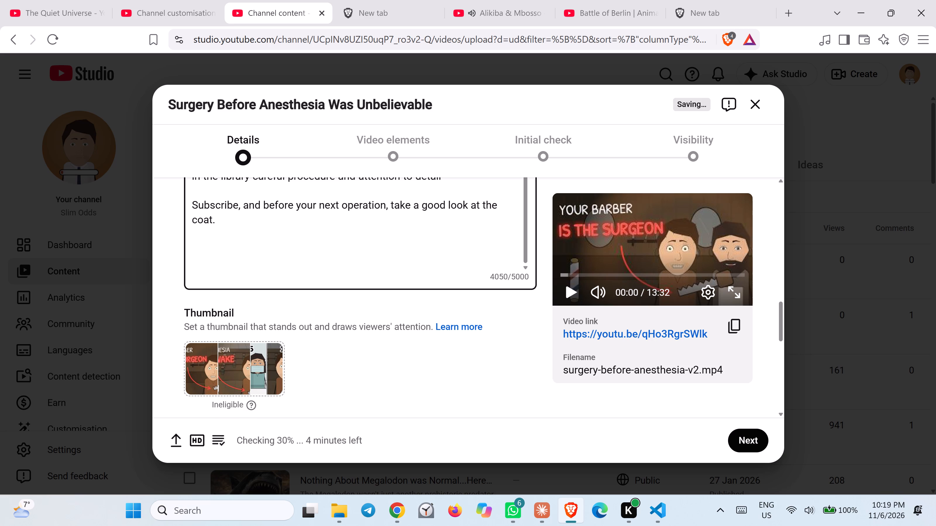
Expand the additional video details and paste the copied list, from "surgery before anesthesia" to "dark history", as the video's tags.
{"action": "scroll", "coordinate": [182, 239], "scroll_direction": "down", "scroll_amount": 4}
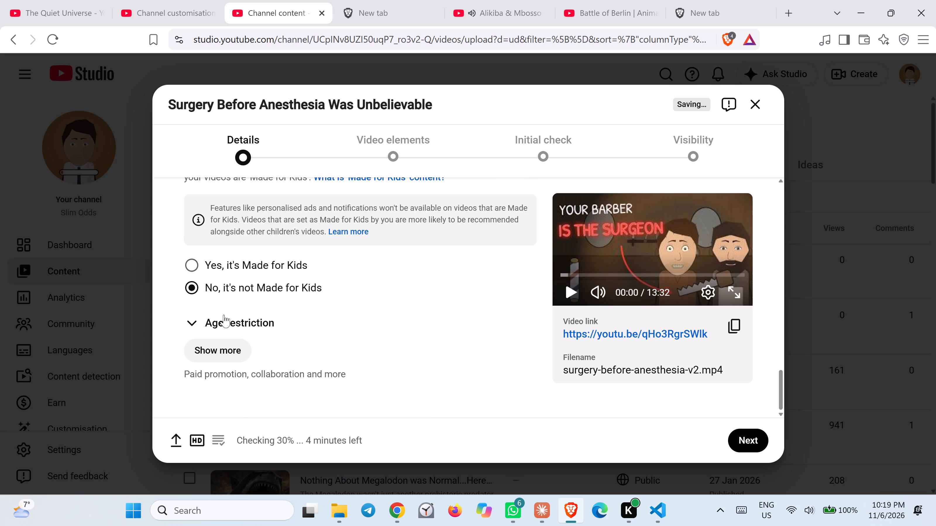
{"action": "scroll", "coordinate": [224, 315], "scroll_direction": "down", "scroll_amount": 2}
{"action": "left_click", "coordinate": [229, 343]}
{"action": "scroll", "coordinate": [229, 349], "scroll_direction": "down", "scroll_amount": 1}
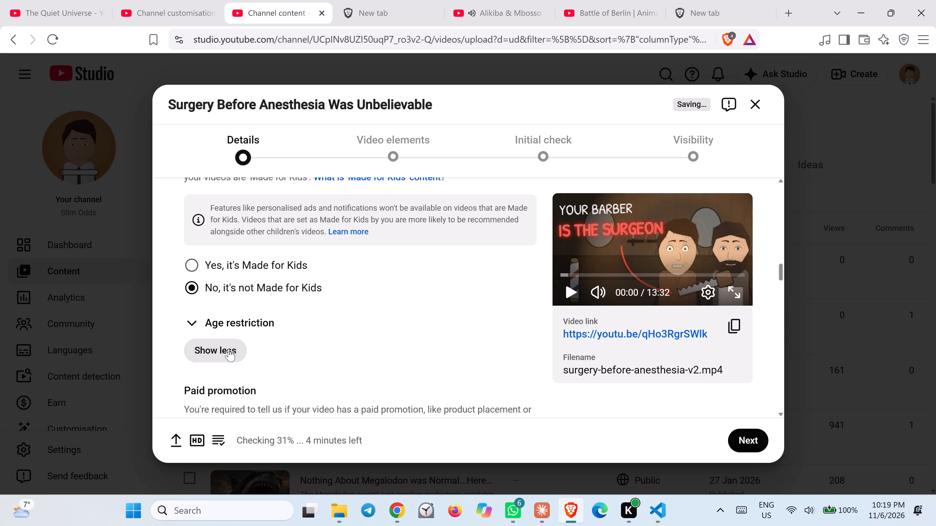
{"action": "scroll", "coordinate": [229, 349], "scroll_direction": "down", "scroll_amount": 5}
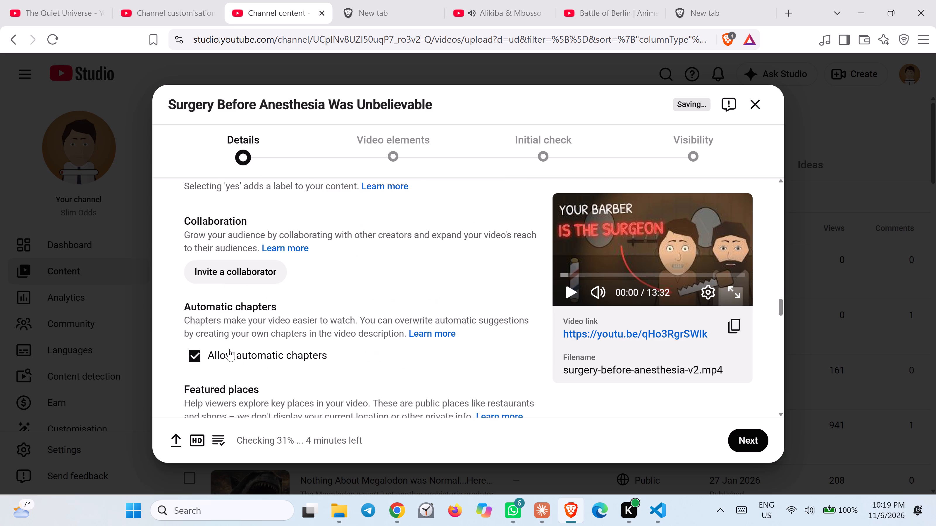
{"action": "scroll", "coordinate": [229, 349], "scroll_direction": "down", "scroll_amount": 3}
{"action": "left_click", "coordinate": [226, 345]}
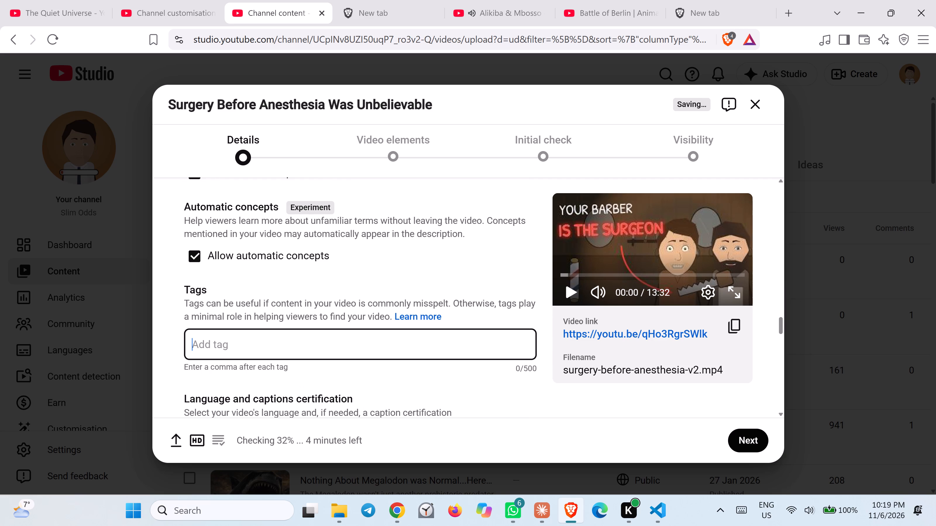
{"action": "key", "text": "ctrl+v"}
{"action": "scroll", "coordinate": [638, 404], "scroll_direction": "down", "scroll_amount": 3}
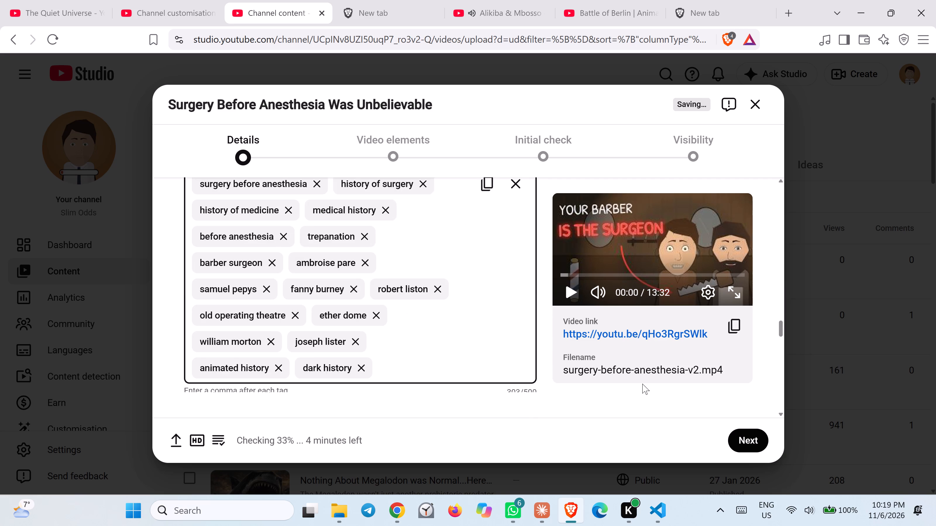
{"action": "scroll", "coordinate": [516, 363], "scroll_direction": "down", "scroll_amount": 2}
Advance to the Visibility stage and set the video's public schedule date to 20 Nov 2026.
{"action": "left_click", "coordinate": [746, 441]}
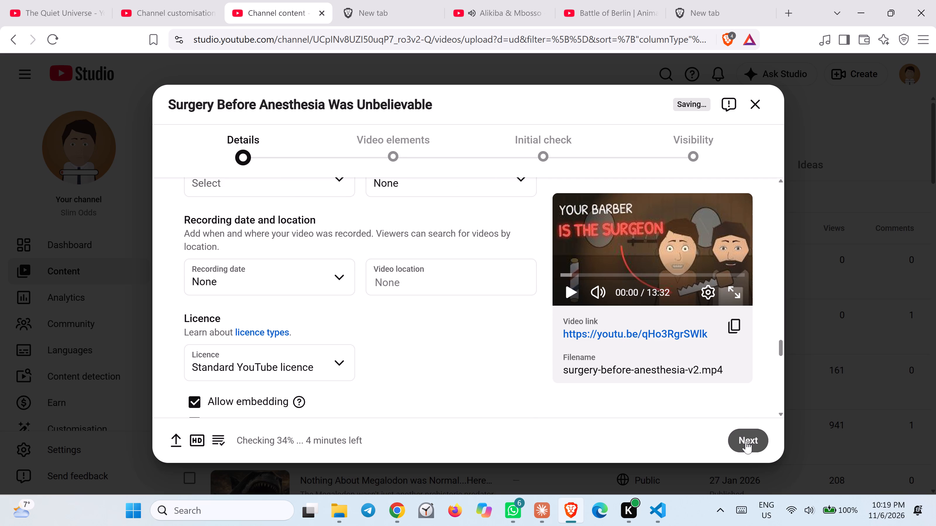
{"action": "left_click", "coordinate": [746, 441]}
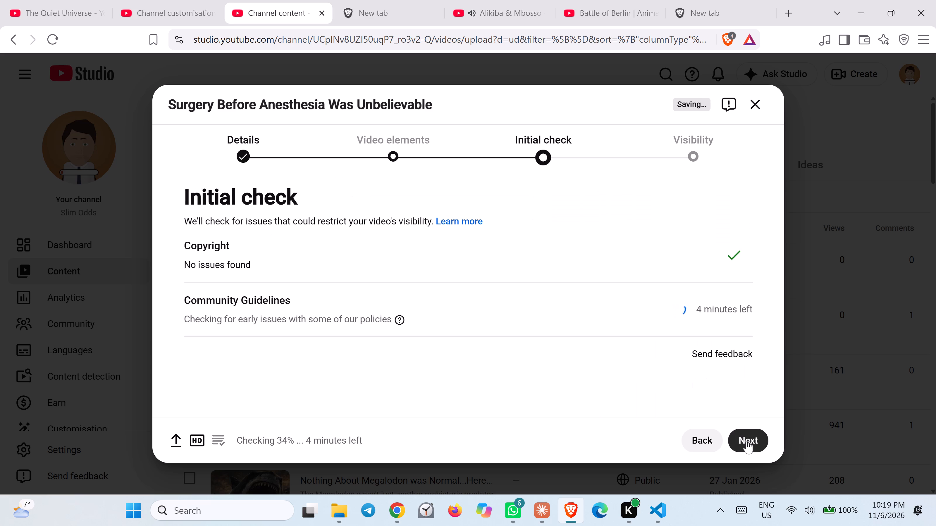
{"action": "left_click", "coordinate": [747, 441]}
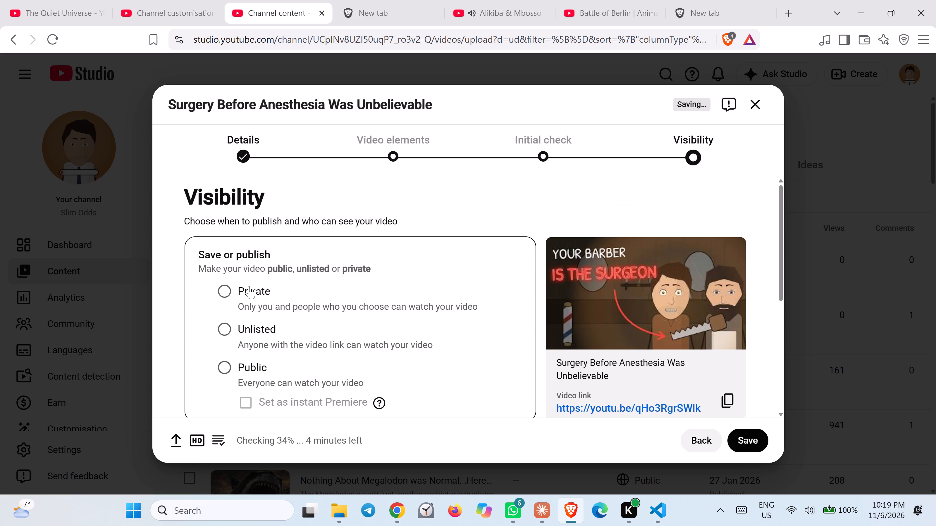
{"action": "scroll", "coordinate": [289, 347], "scroll_direction": "down", "scroll_amount": 1}
{"action": "left_click", "coordinate": [257, 325]}
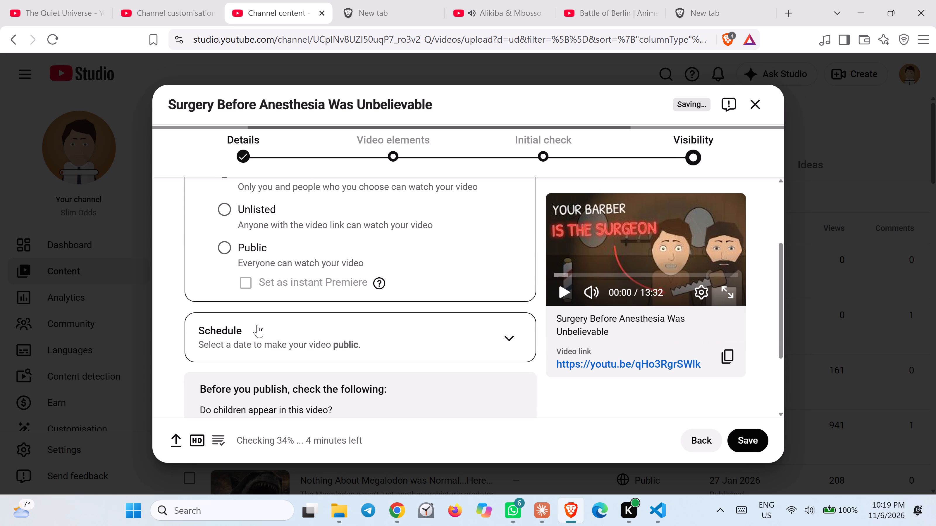
{"action": "scroll", "coordinate": [256, 330], "scroll_direction": "down", "scroll_amount": 3}
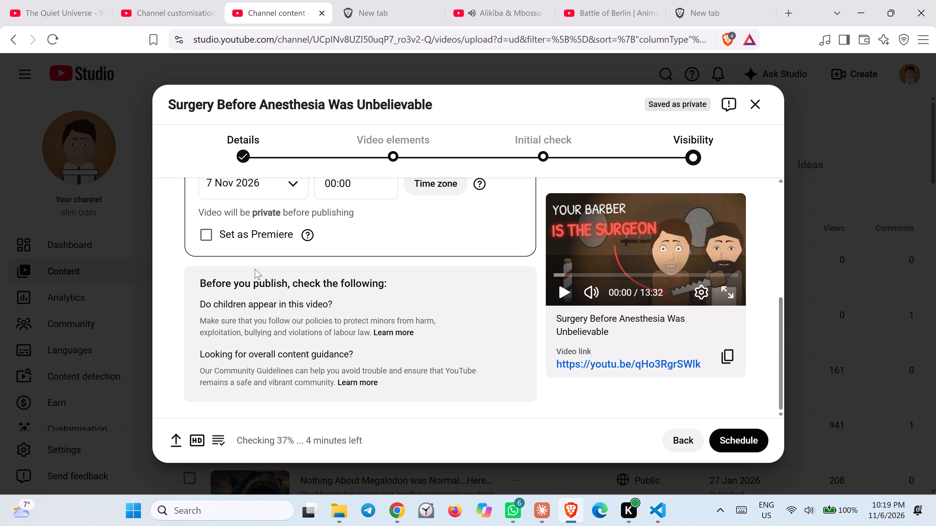
{"action": "scroll", "coordinate": [341, 278], "scroll_direction": "up", "scroll_amount": 1}
{"action": "scroll", "coordinate": [253, 238], "scroll_direction": "up", "scroll_amount": 1}
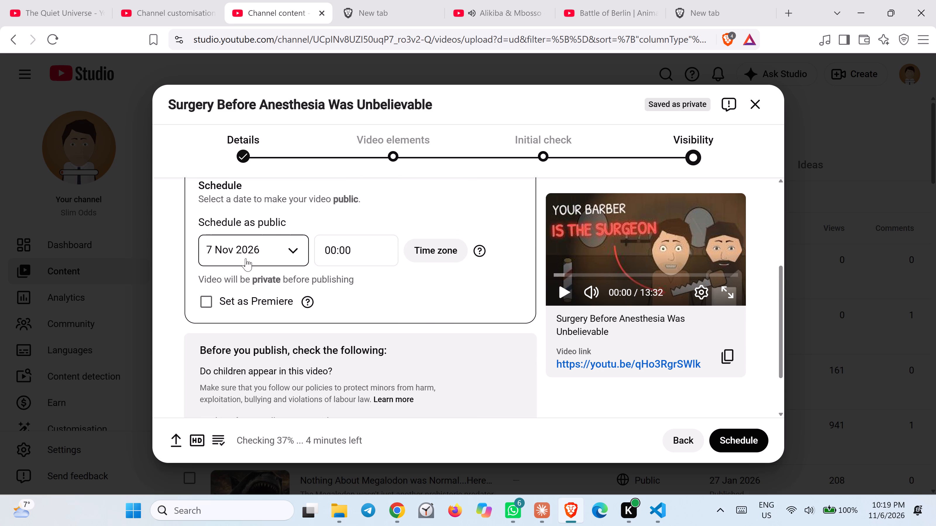
{"action": "left_click", "coordinate": [246, 258]}
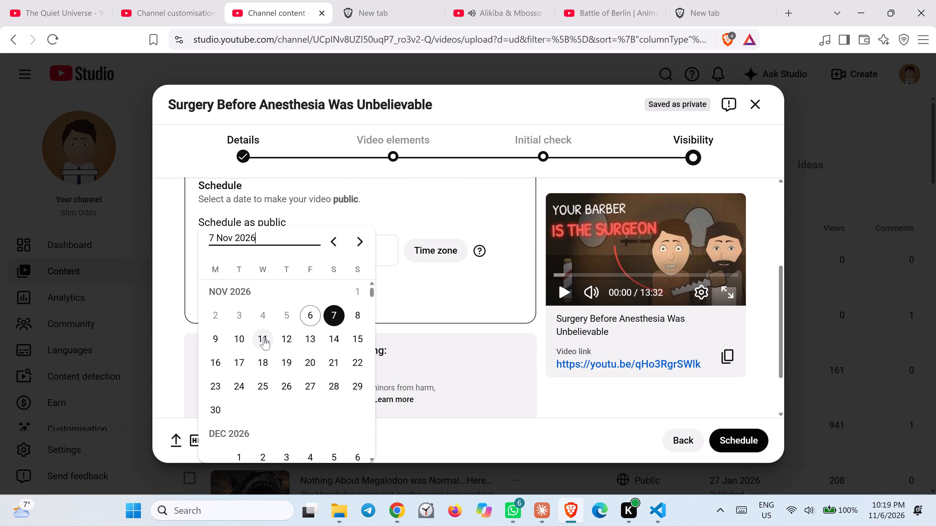
{"action": "left_click", "coordinate": [307, 357]}
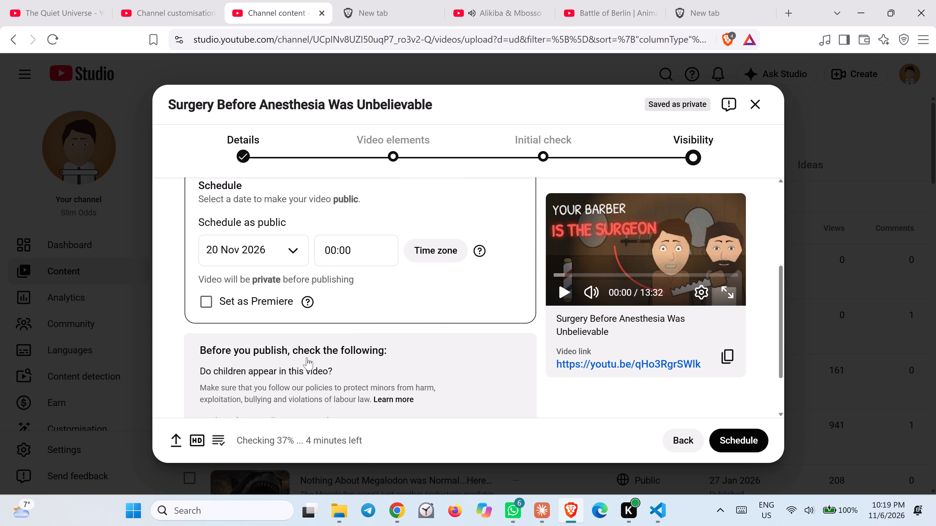
Set the publishing time to 10:30, schedule the surgery video, and dismiss the notices that follow.
{"action": "left_click", "coordinate": [337, 254]}
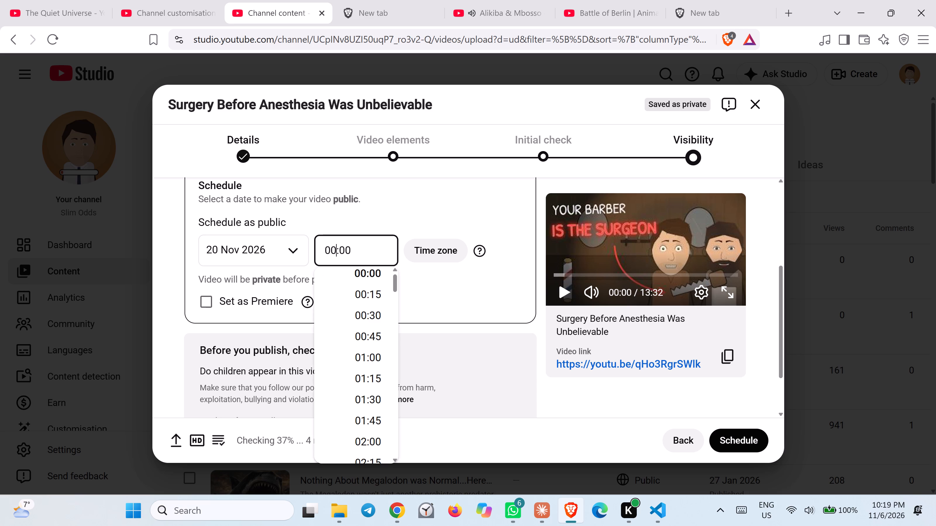
{"action": "scroll", "coordinate": [374, 363], "scroll_direction": "up", "scroll_amount": 2}
{"action": "scroll", "coordinate": [370, 363], "scroll_direction": "down", "scroll_amount": 1}
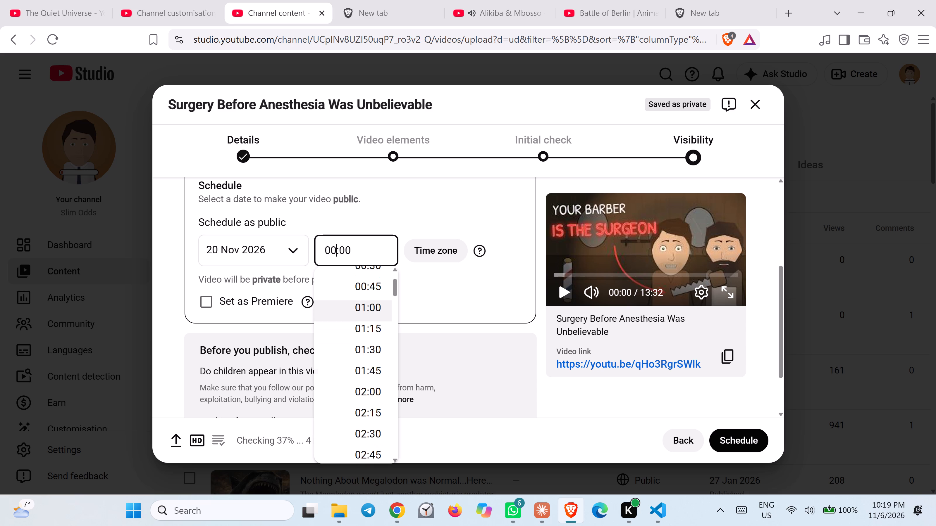
{"action": "scroll", "coordinate": [369, 364], "scroll_direction": "down", "scroll_amount": 5}
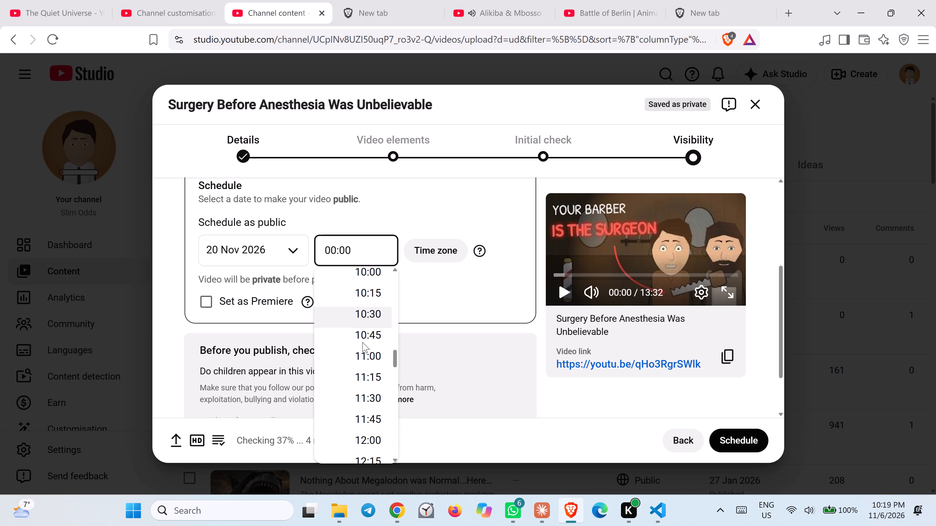
{"action": "scroll", "coordinate": [362, 334], "scroll_direction": "down", "scroll_amount": 1}
{"action": "left_click", "coordinate": [367, 322]}
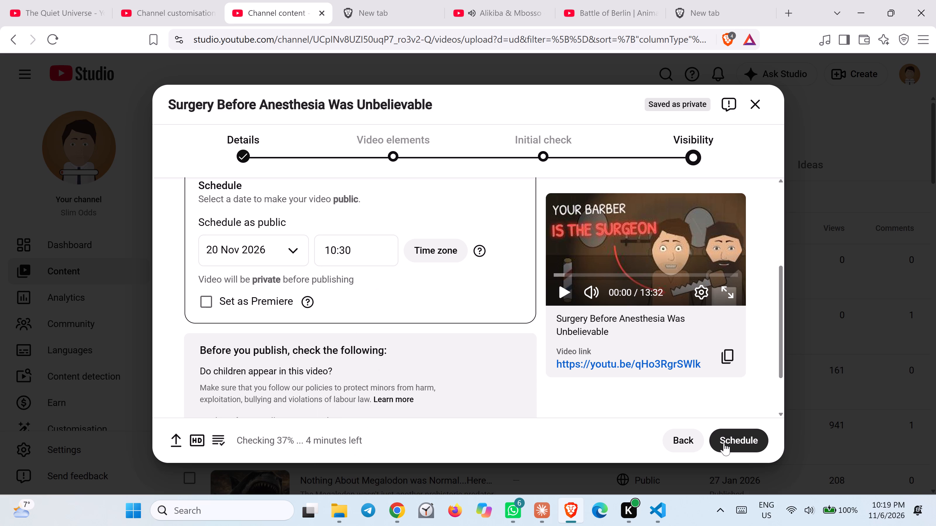
{"action": "left_click", "coordinate": [737, 444]}
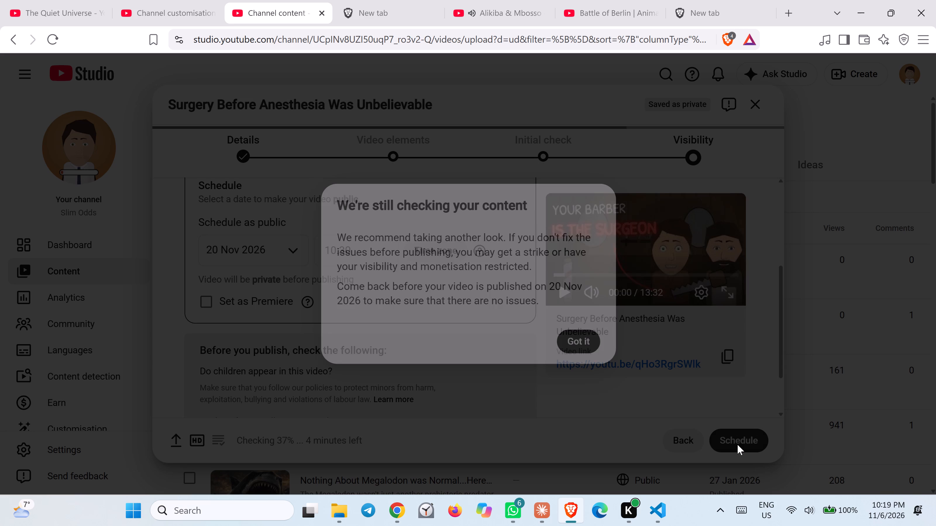
{"action": "left_click", "coordinate": [573, 340]}
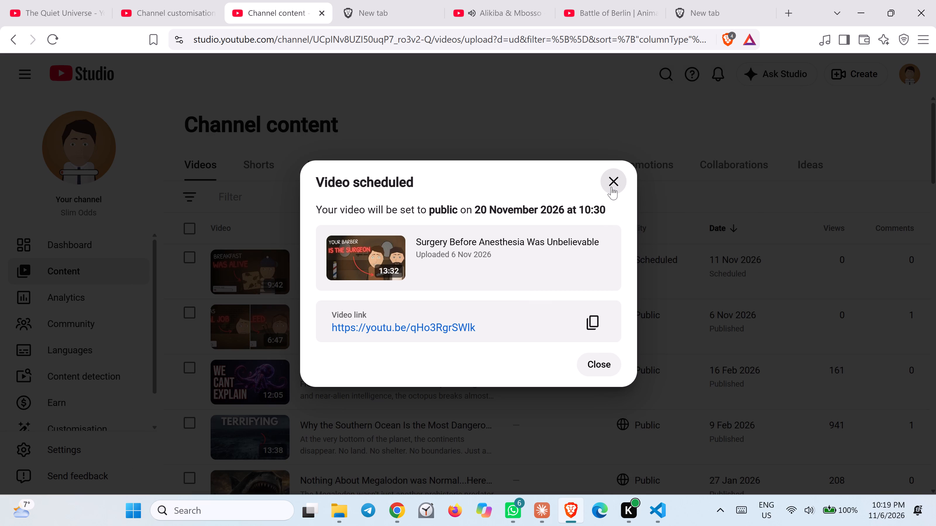
{"action": "left_click", "coordinate": [611, 187]}
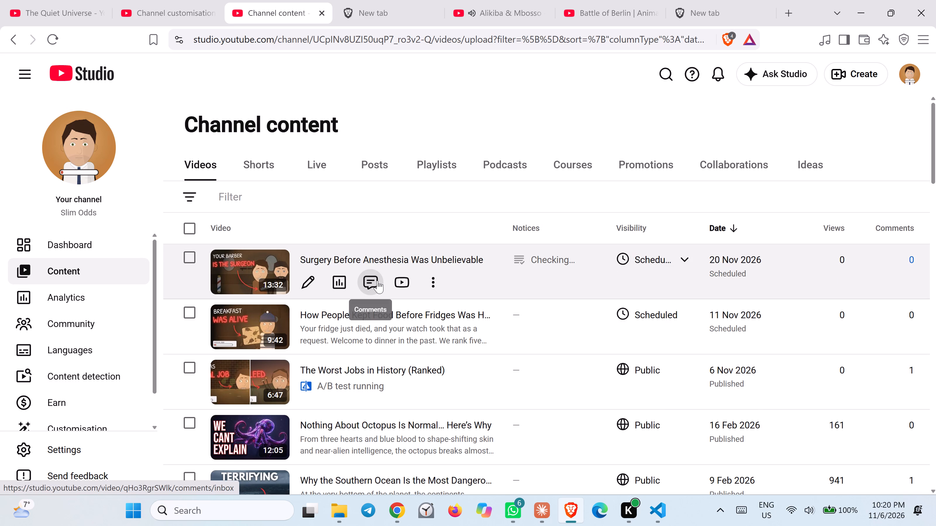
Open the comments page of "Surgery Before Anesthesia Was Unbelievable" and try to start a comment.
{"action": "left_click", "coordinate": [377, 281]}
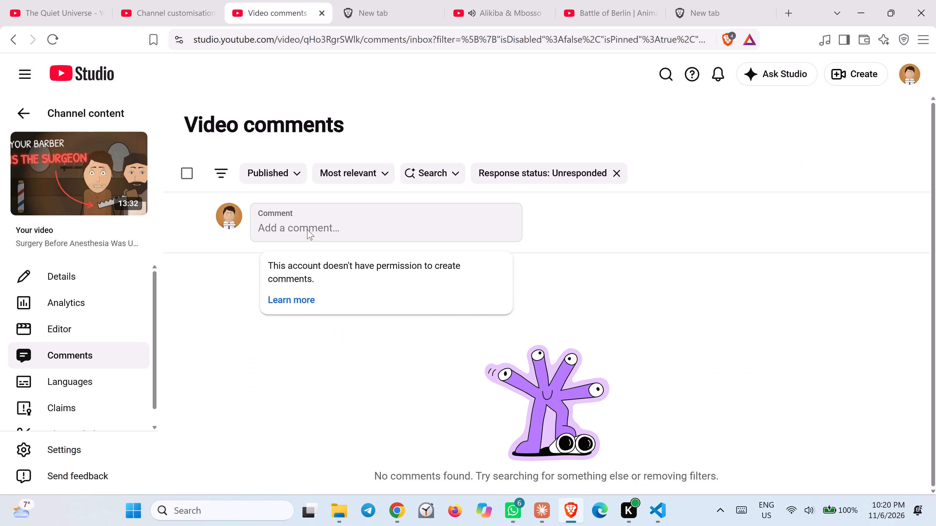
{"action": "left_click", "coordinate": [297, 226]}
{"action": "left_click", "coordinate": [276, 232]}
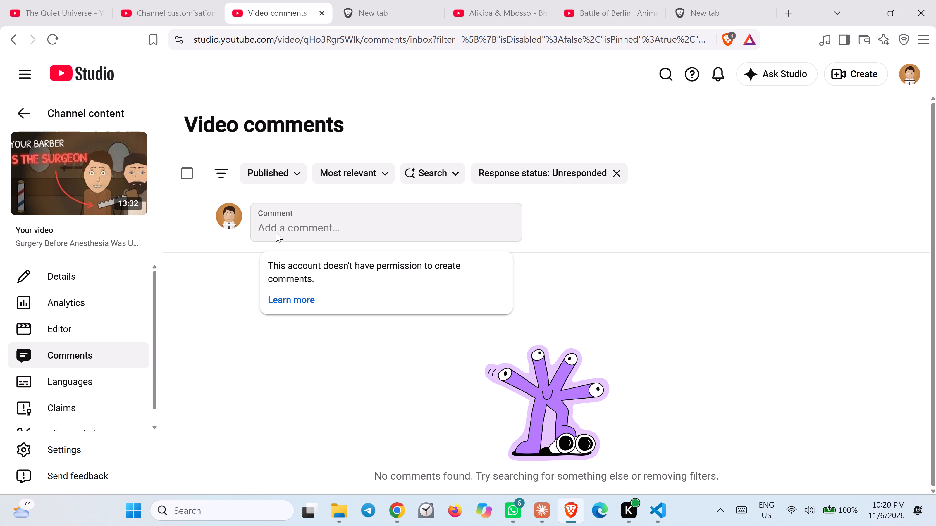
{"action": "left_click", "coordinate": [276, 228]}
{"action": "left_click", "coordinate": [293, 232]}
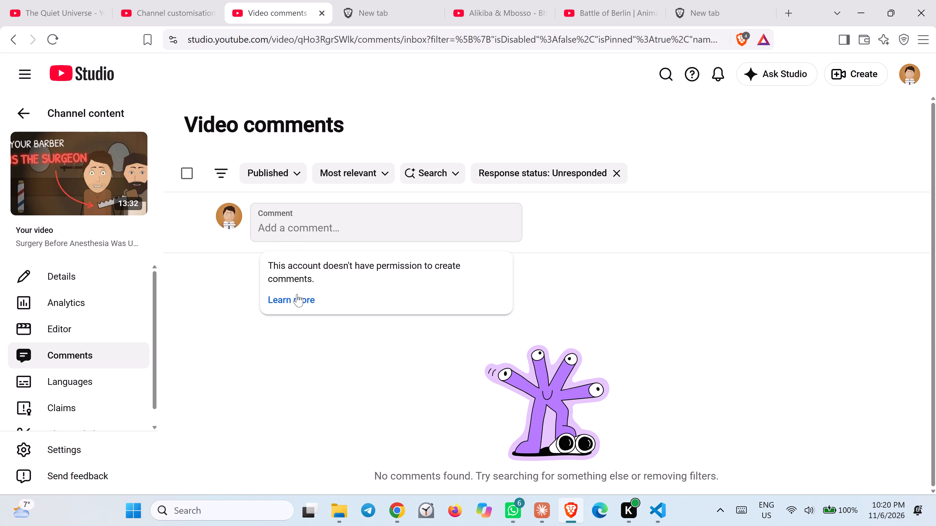
Check the help article linked from the comment box, and return to the channel content list.
{"action": "left_click", "coordinate": [297, 294]}
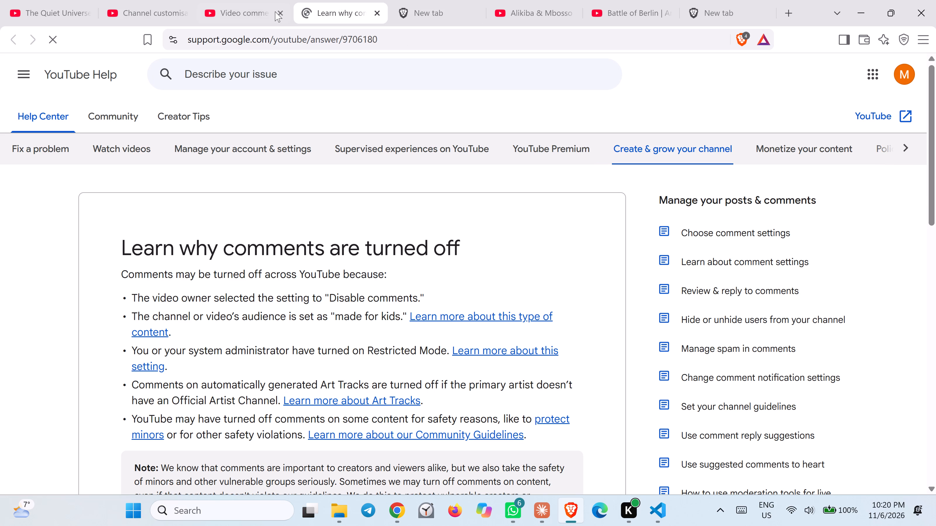
{"action": "left_click", "coordinate": [252, 5]}
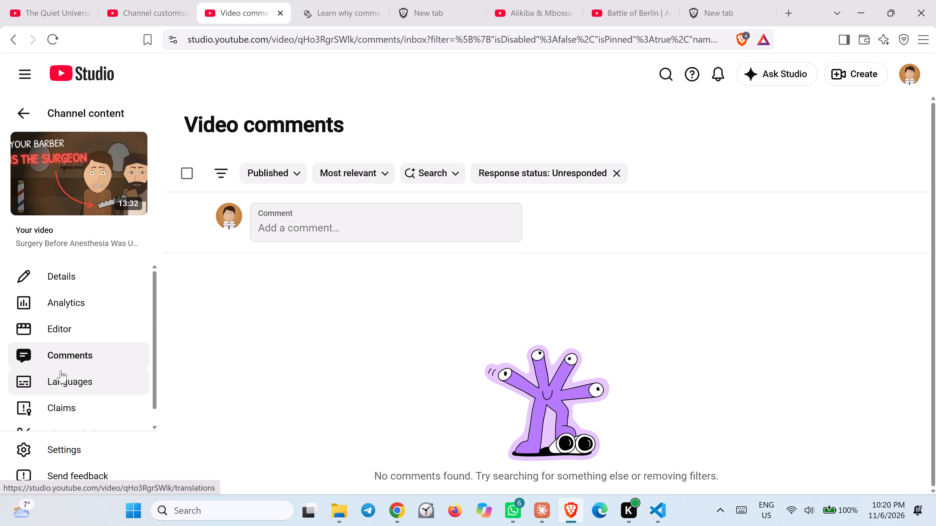
{"action": "left_click", "coordinate": [63, 360]}
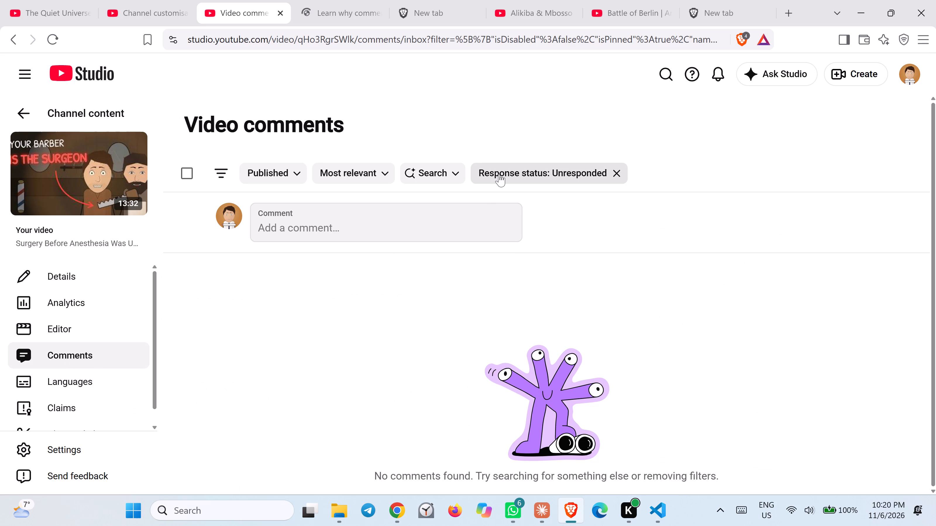
{"action": "left_click", "coordinate": [26, 110]}
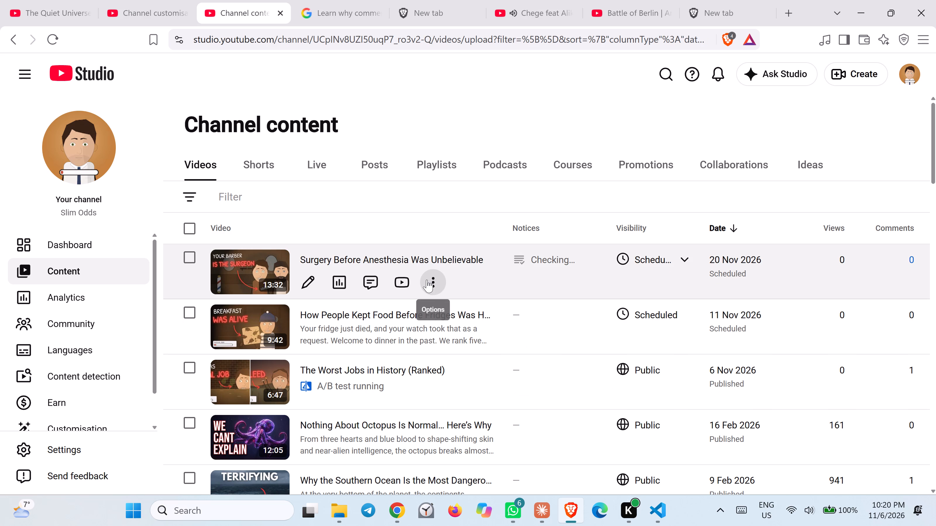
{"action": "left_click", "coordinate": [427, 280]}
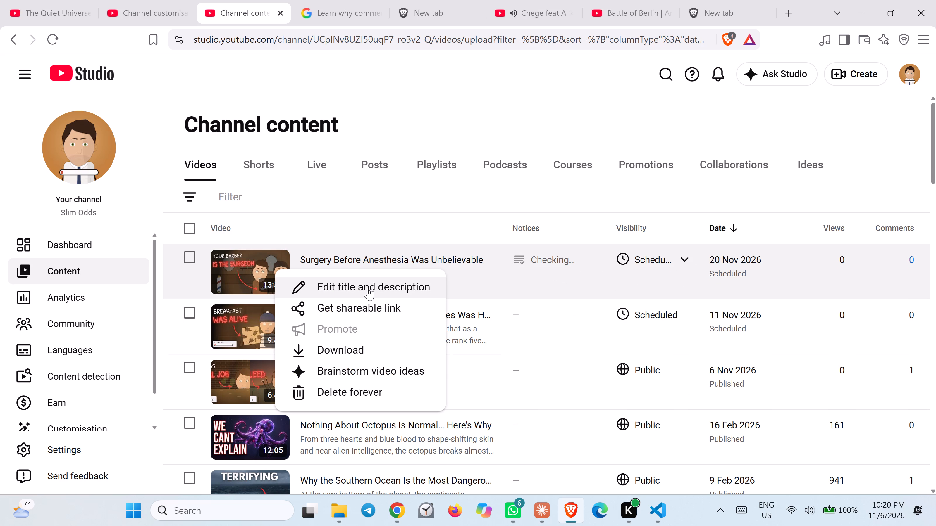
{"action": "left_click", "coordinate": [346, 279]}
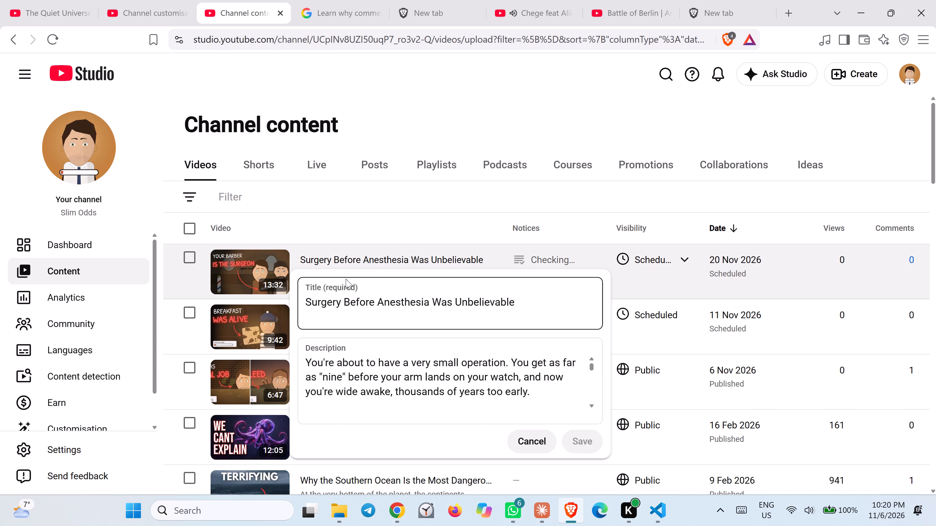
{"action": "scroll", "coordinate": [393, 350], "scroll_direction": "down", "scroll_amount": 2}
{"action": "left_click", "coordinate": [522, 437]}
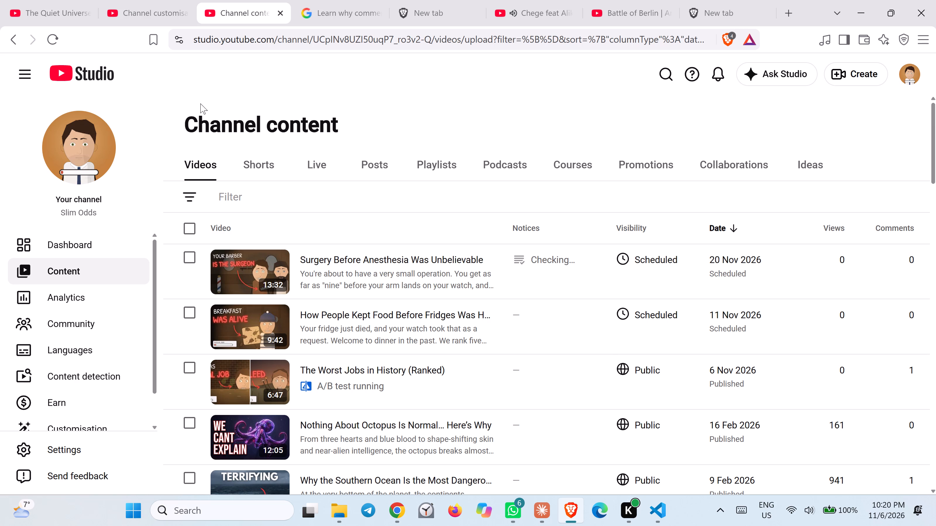
Open the surgery video's details, expand the additional settings, and declare that the video doesn't include paid promotion.
{"action": "left_click", "coordinate": [244, 274]}
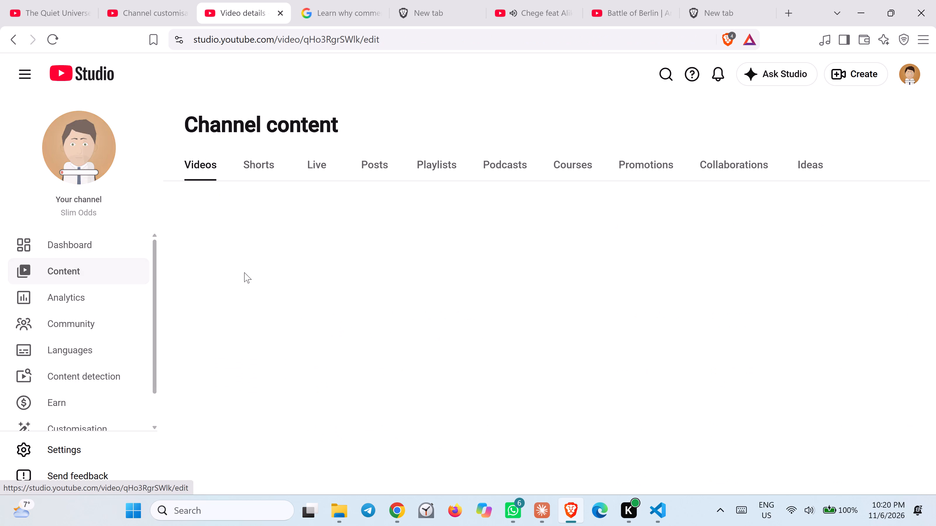
{"action": "scroll", "coordinate": [298, 442], "scroll_direction": "down", "scroll_amount": 1}
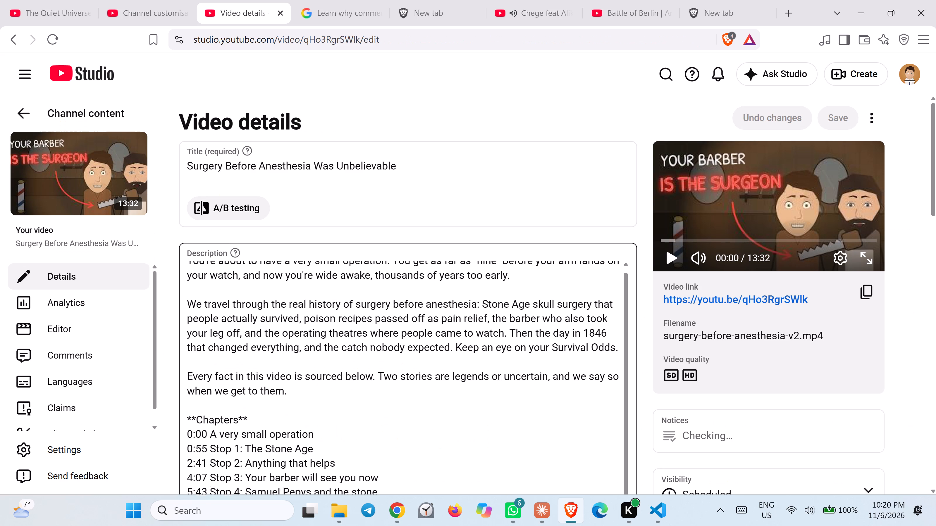
{"action": "scroll", "coordinate": [298, 442], "scroll_direction": "down", "scroll_amount": 2}
{"action": "left_click", "coordinate": [88, 365]}
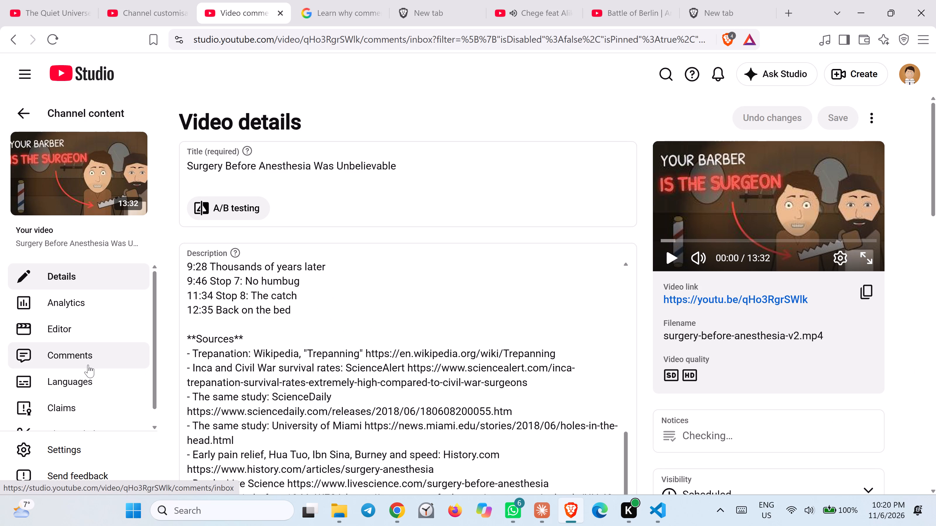
{"action": "left_click", "coordinate": [63, 282]}
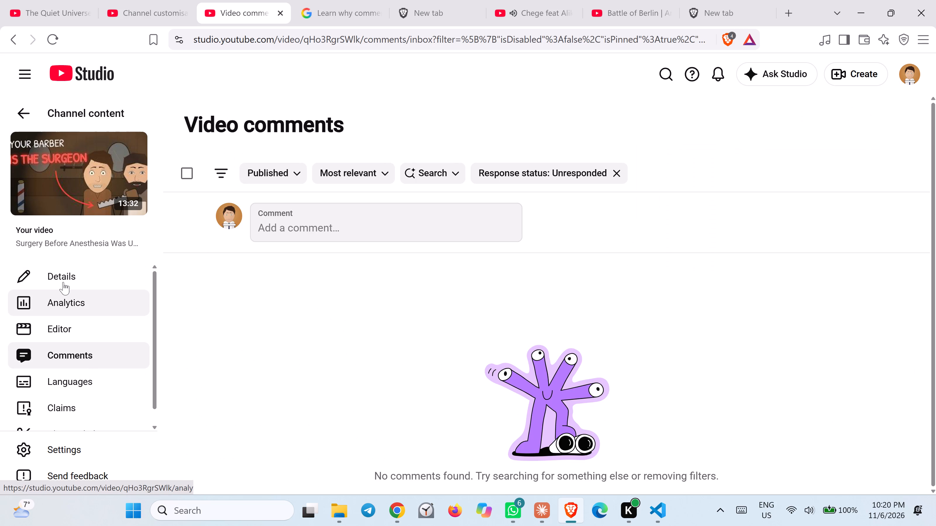
{"action": "scroll", "coordinate": [299, 344], "scroll_direction": "down", "scroll_amount": 1}
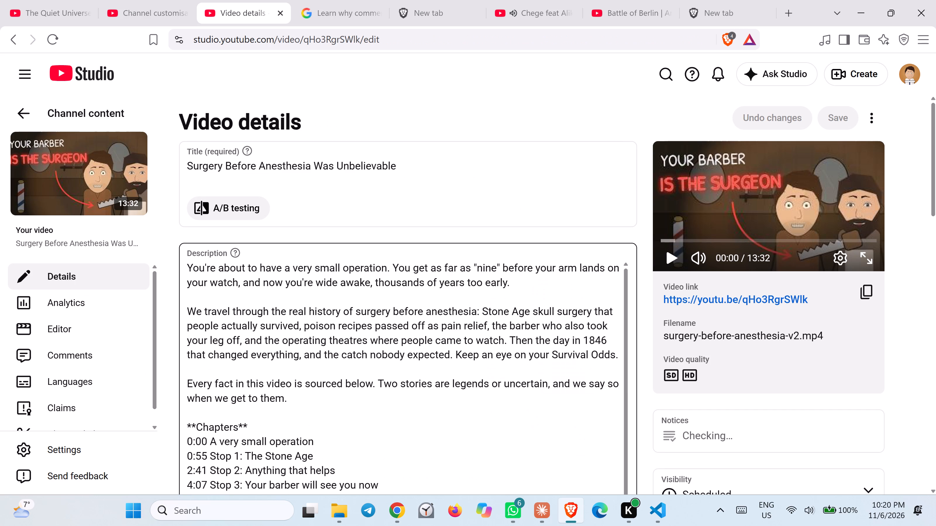
{"action": "scroll", "coordinate": [299, 344], "scroll_direction": "down", "scroll_amount": 6}
{"action": "scroll", "coordinate": [309, 374], "scroll_direction": "down", "scroll_amount": 2}
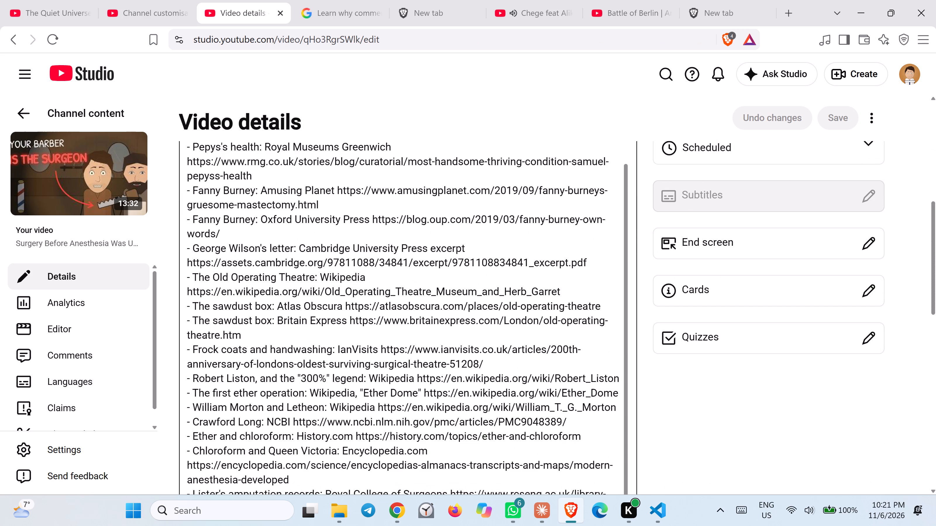
{"action": "scroll", "coordinate": [309, 374], "scroll_direction": "down", "scroll_amount": 5}
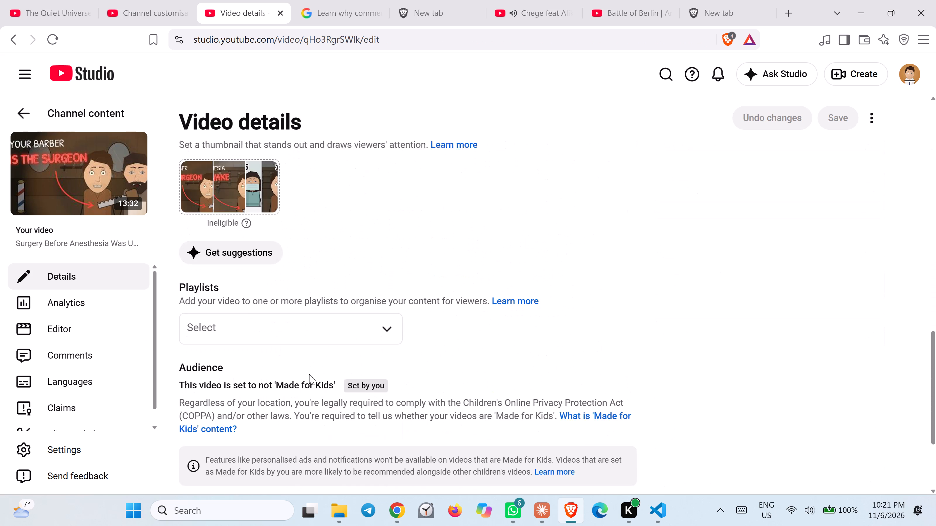
{"action": "scroll", "coordinate": [309, 374], "scroll_direction": "down", "scroll_amount": 4}
{"action": "left_click", "coordinate": [211, 442]}
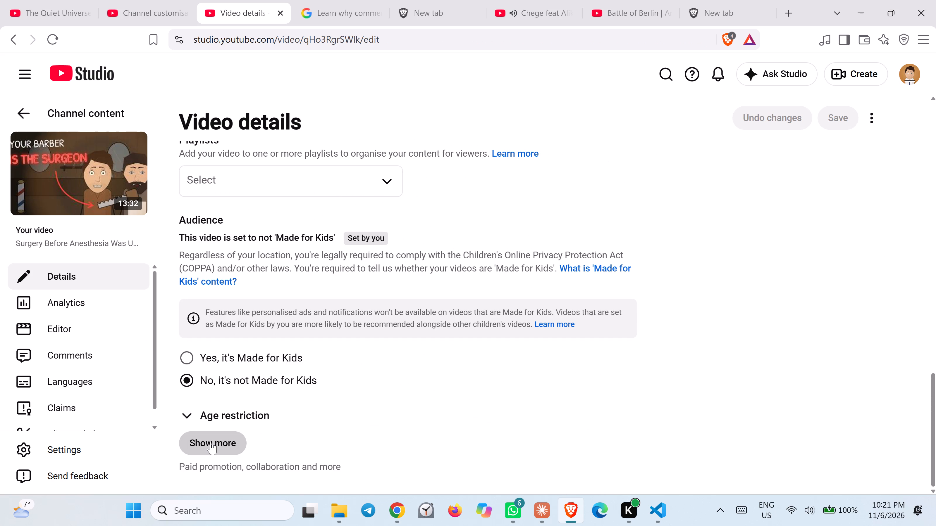
{"action": "scroll", "coordinate": [397, 383], "scroll_direction": "down", "scroll_amount": 2}
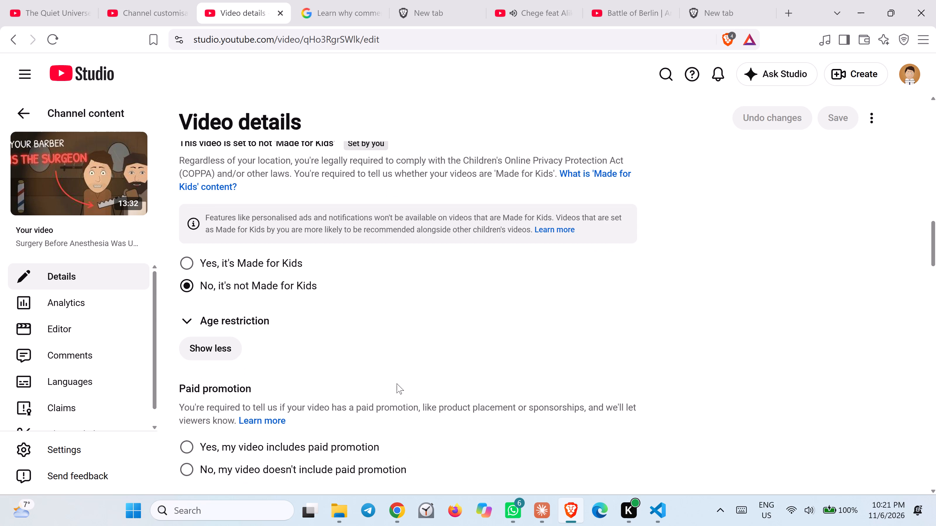
{"action": "scroll", "coordinate": [397, 383], "scroll_direction": "down", "scroll_amount": 2}
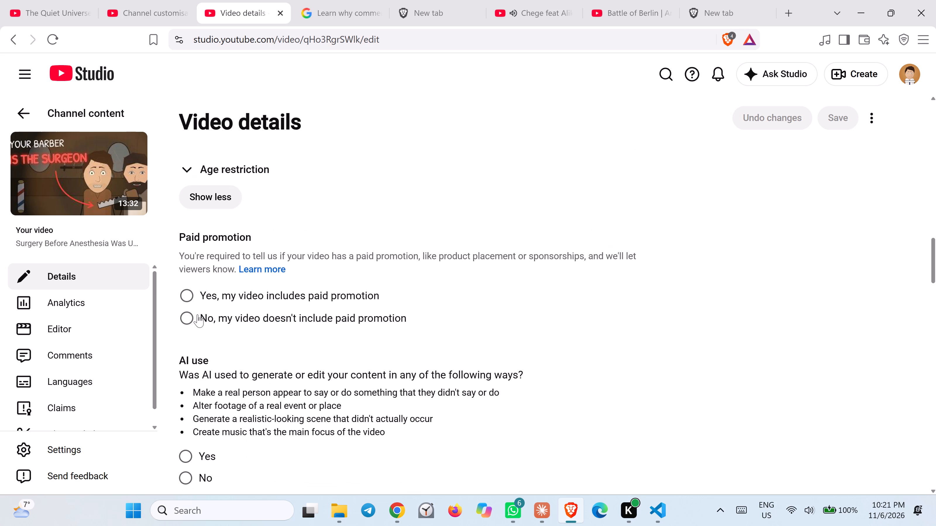
{"action": "left_click", "coordinate": [183, 320]}
Review the surgery video's remaining settings, from AI use to comments and ratings, including the comment moderation options.
{"action": "scroll", "coordinate": [258, 336], "scroll_direction": "down", "scroll_amount": 1}
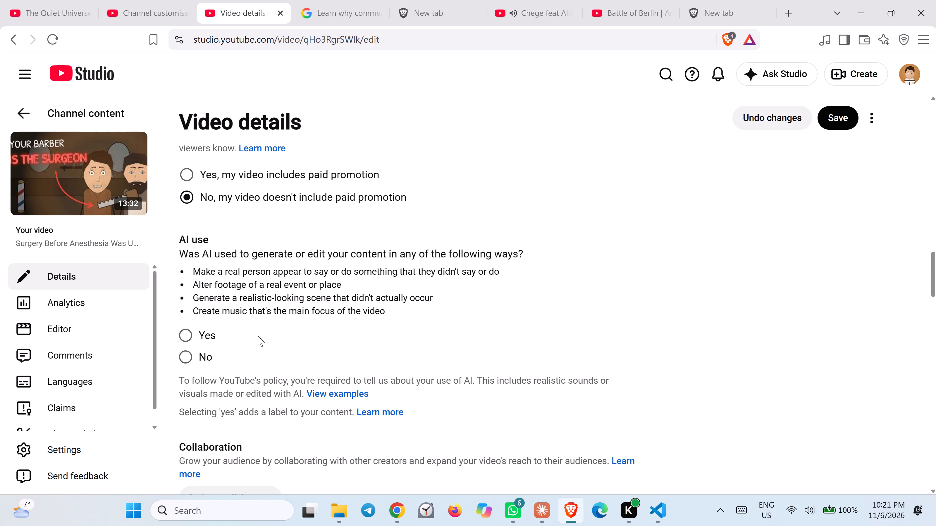
{"action": "scroll", "coordinate": [256, 336], "scroll_direction": "down", "scroll_amount": 1}
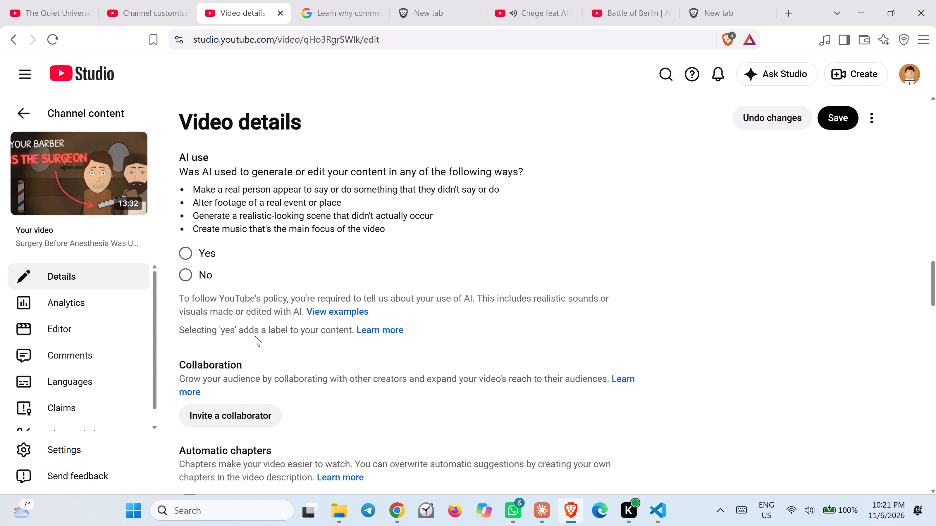
{"action": "scroll", "coordinate": [255, 336], "scroll_direction": "down", "scroll_amount": 3}
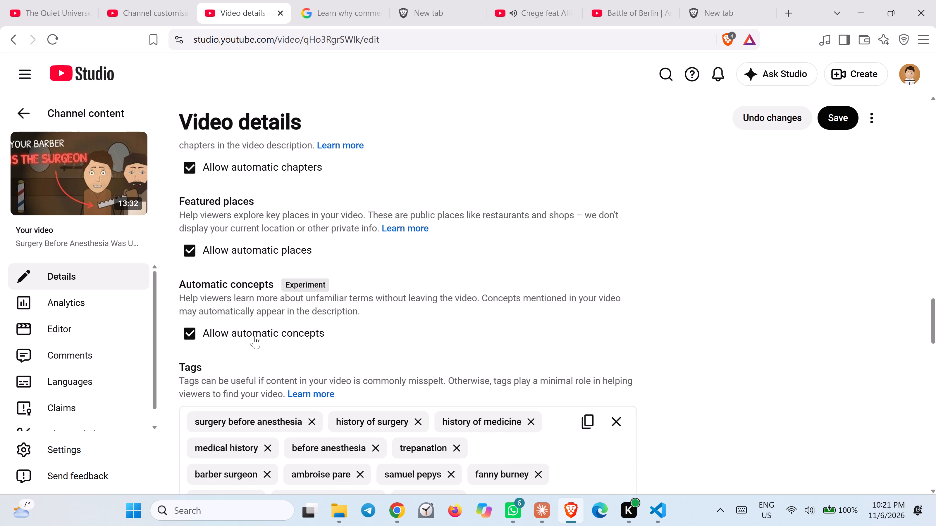
{"action": "scroll", "coordinate": [254, 336], "scroll_direction": "down", "scroll_amount": 3}
{"action": "scroll", "coordinate": [266, 391], "scroll_direction": "down", "scroll_amount": 1}
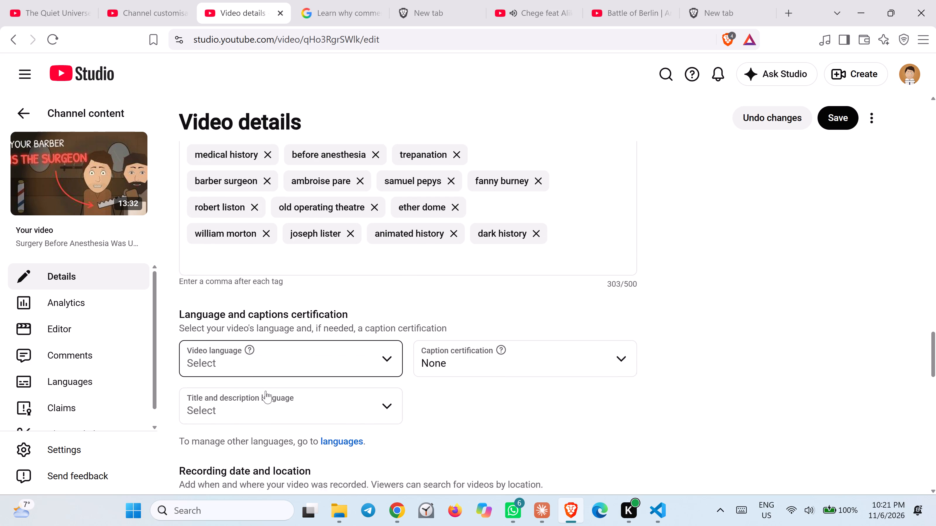
{"action": "scroll", "coordinate": [266, 391], "scroll_direction": "down", "scroll_amount": 4}
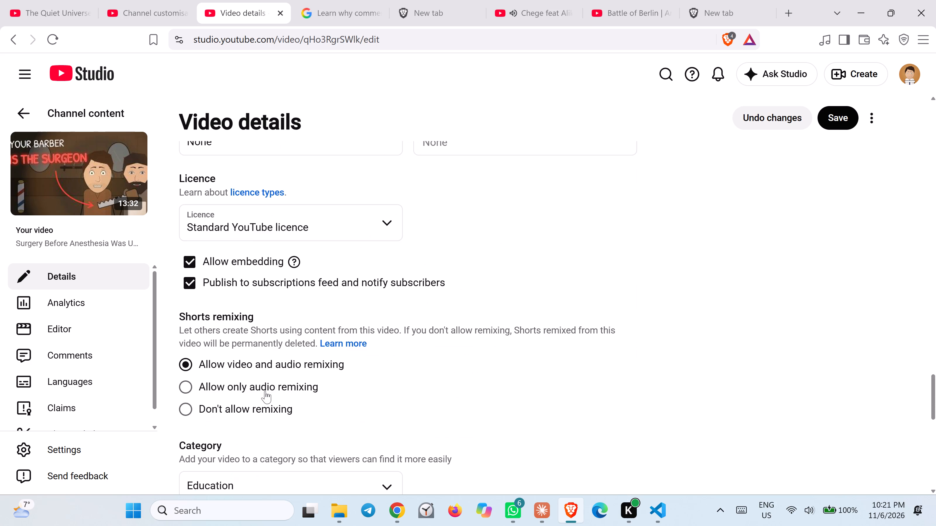
{"action": "scroll", "coordinate": [265, 391], "scroll_direction": "down", "scroll_amount": 5}
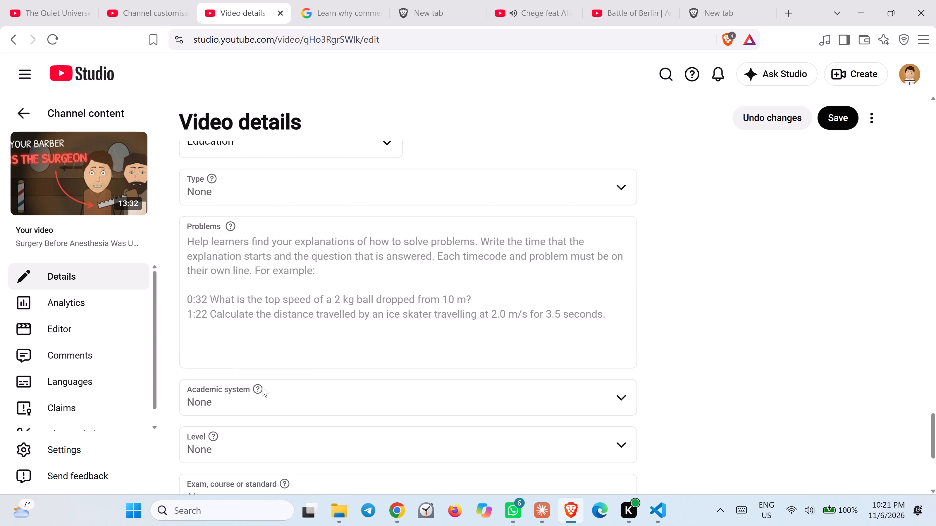
{"action": "scroll", "coordinate": [262, 387], "scroll_direction": "down", "scroll_amount": 2}
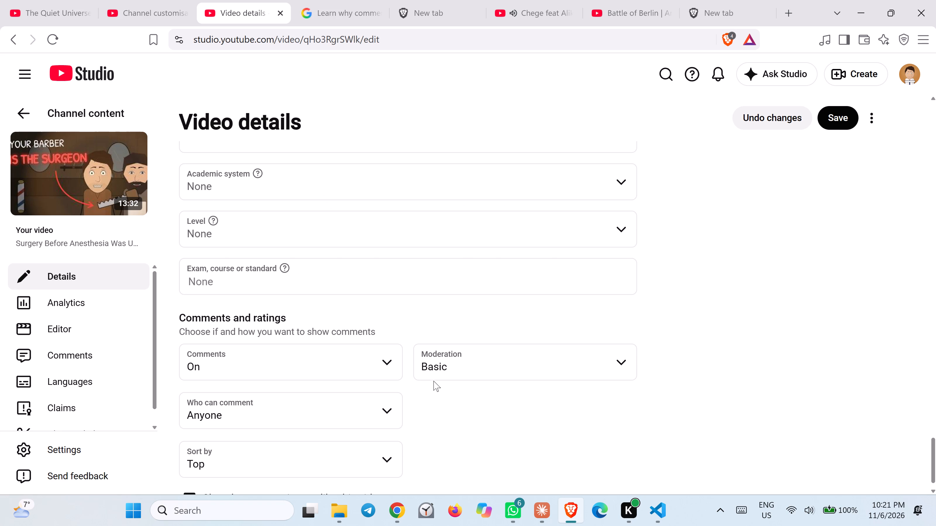
{"action": "left_click", "coordinate": [443, 365]}
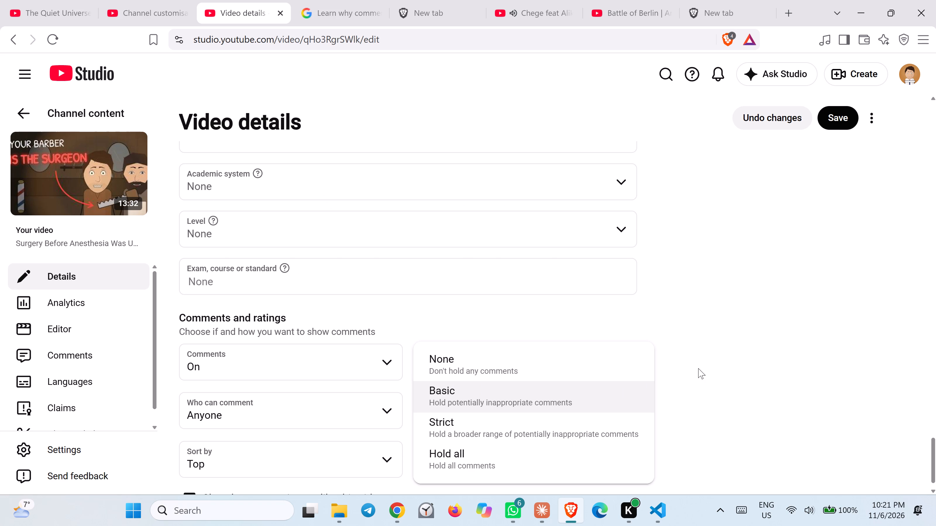
{"action": "left_click", "coordinate": [698, 368]}
{"action": "scroll", "coordinate": [370, 426], "scroll_direction": "down", "scroll_amount": 1}
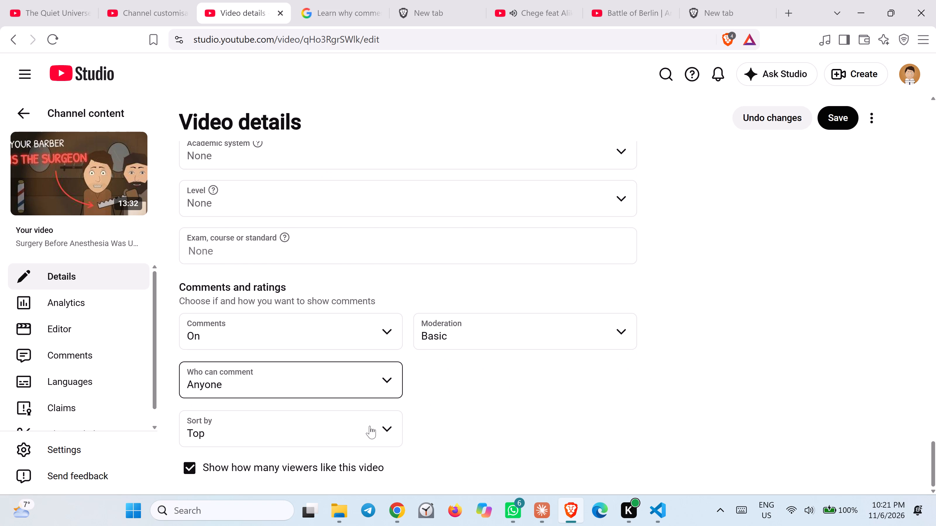
{"action": "scroll", "coordinate": [370, 426], "scroll_direction": "down", "scroll_amount": 1}
Save the surgery video's changed details instead of discarding them, and return to the channel content list.
{"action": "left_click", "coordinate": [26, 113]}
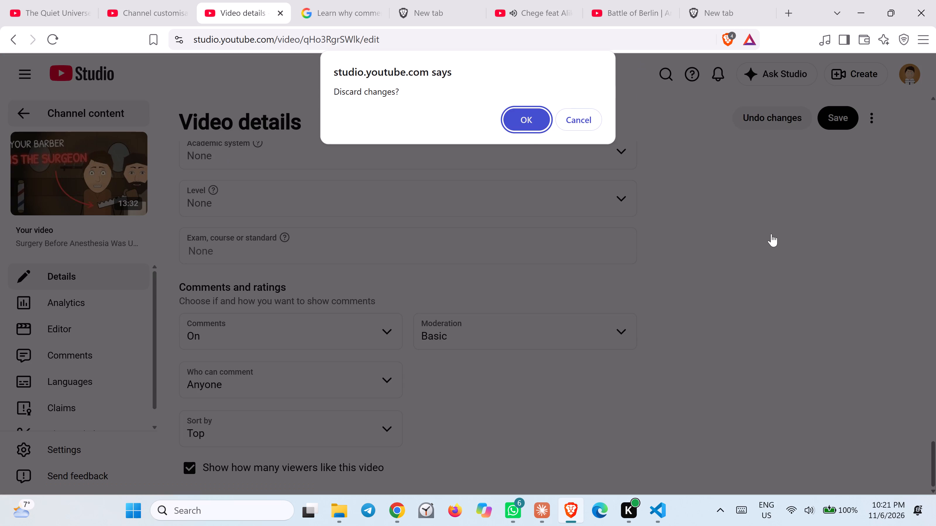
{"action": "left_click", "coordinate": [771, 234]}
{"action": "left_click", "coordinate": [565, 122]}
{"action": "left_click", "coordinate": [834, 126]}
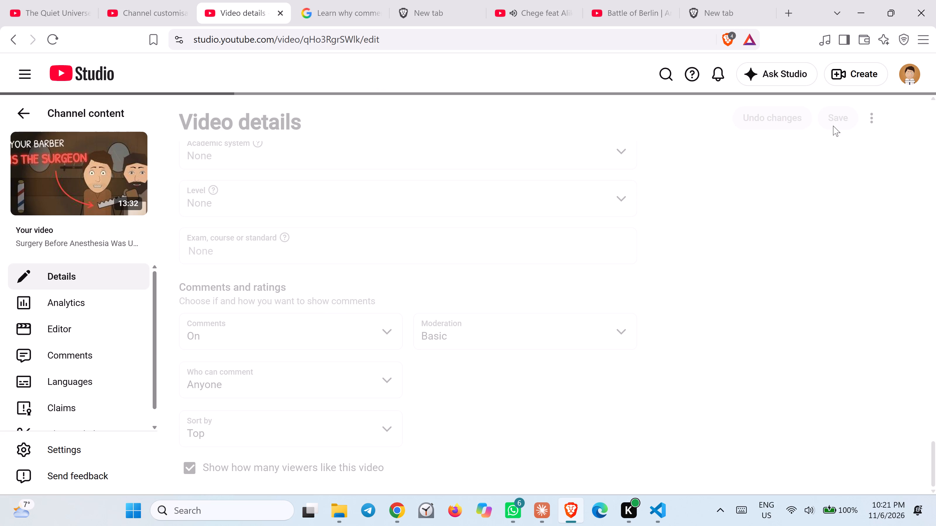
{"action": "left_click", "coordinate": [24, 118]}
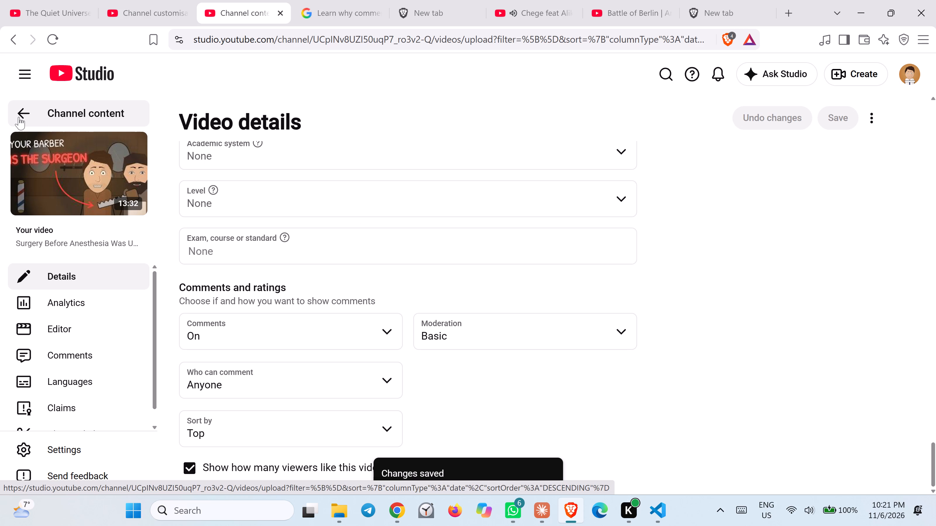